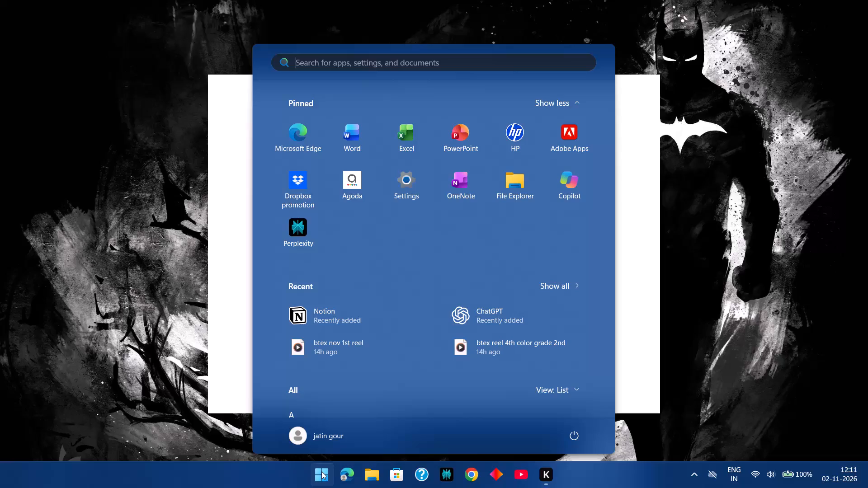
Open the Canva home page in Microsoft Edge.
{"action": "type", "text": "ca"}
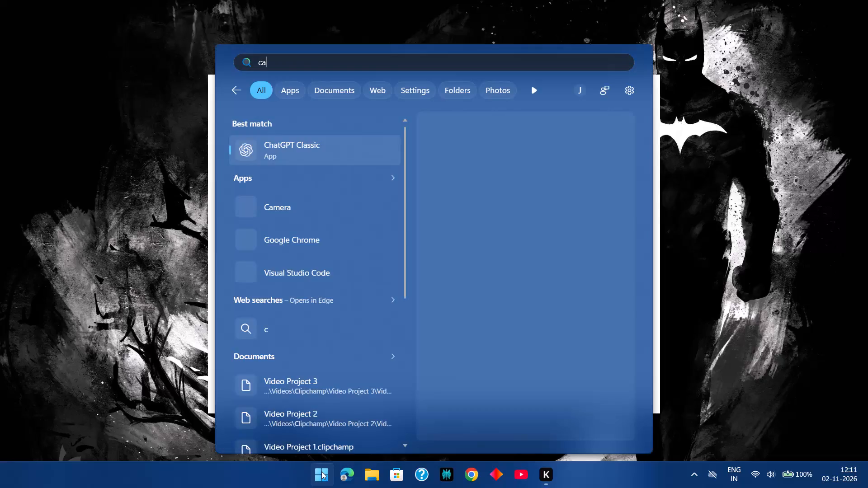
{"action": "key", "text": "BackSpace"}
{"action": "key", "text": "BackSpace"}
{"action": "left_click", "coordinate": [341, 473]}
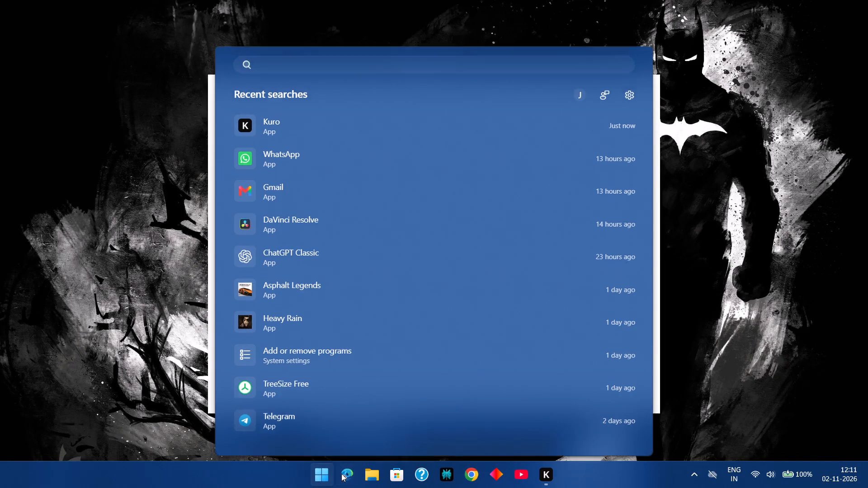
{"action": "type", "text": "ca"}
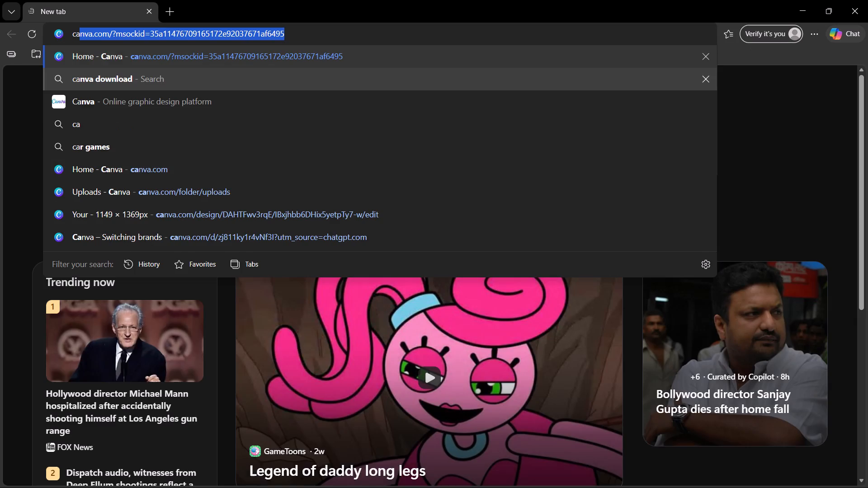
{"action": "type", "text": "nva"}
{"action": "key", "text": "Return"}
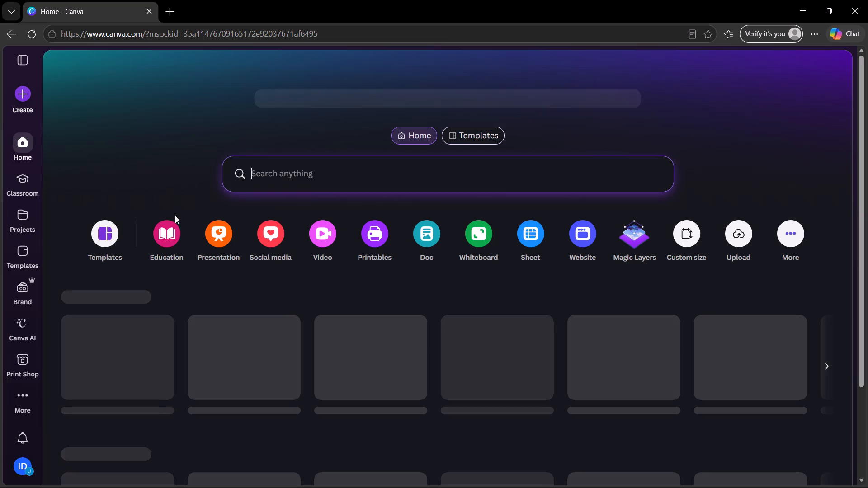
Open the recent designs starting "When did you last make time" and "If kneeling causes pain" from the Canva home page.
{"action": "scroll", "coordinate": [297, 199], "scroll_direction": "down", "scroll_amount": 3}
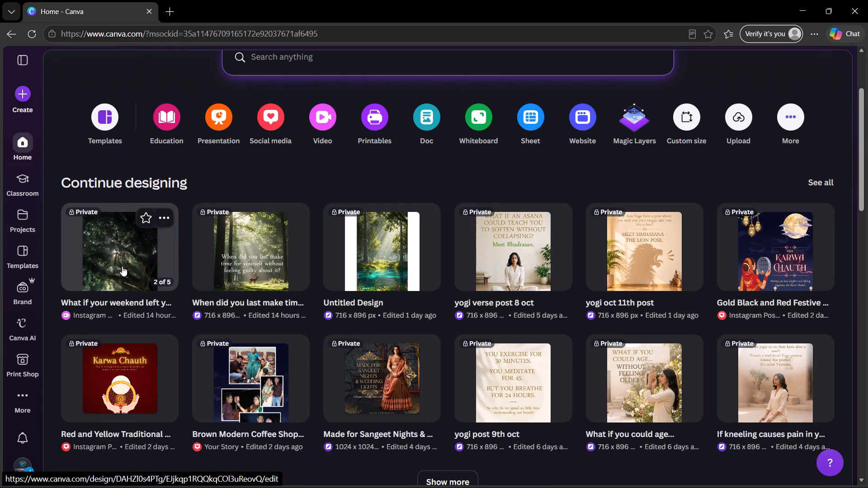
{"action": "left_click", "coordinate": [293, 261]}
{"action": "left_click", "coordinate": [85, 0]}
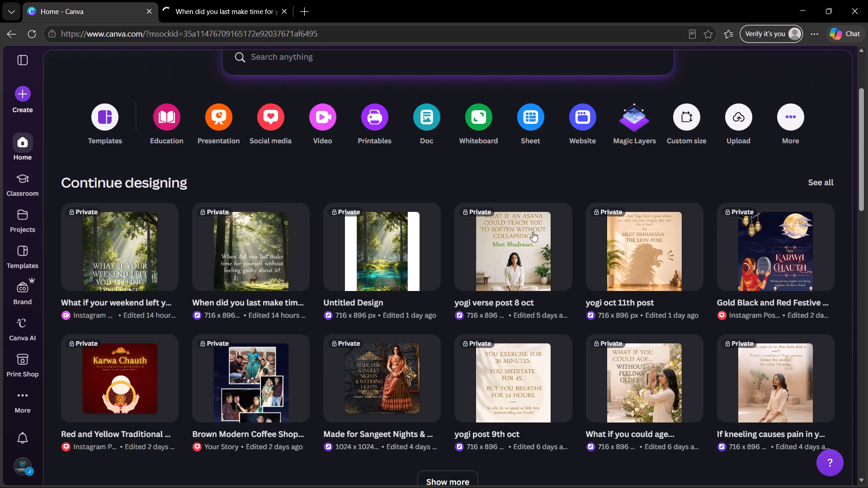
{"action": "scroll", "coordinate": [476, 354], "scroll_direction": "down", "scroll_amount": 2}
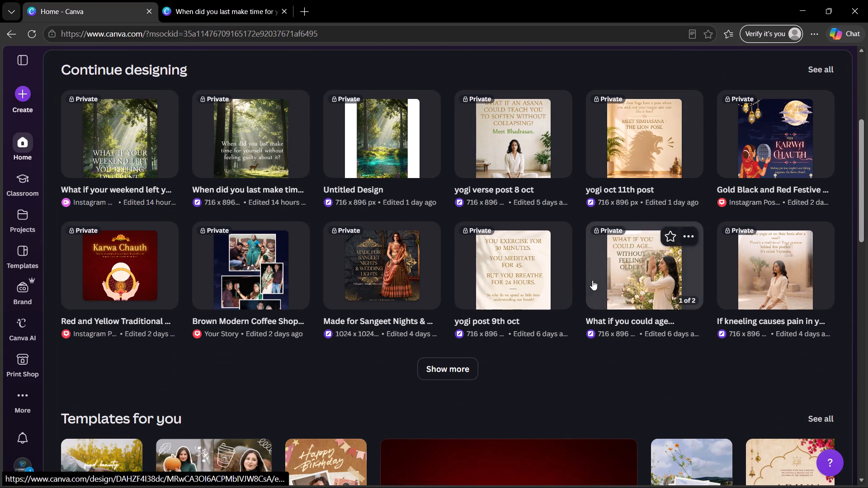
{"action": "left_click", "coordinate": [759, 277]}
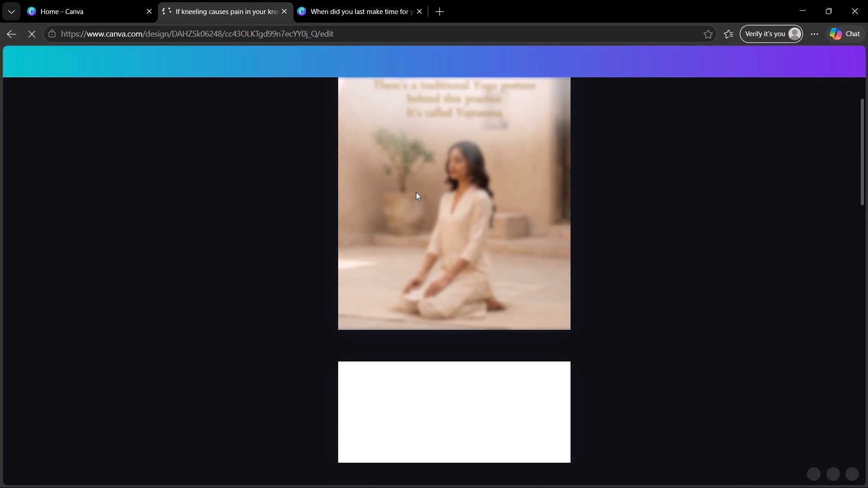
Copy the text color code #9F742E from the page 1 heading of the "If kneeling causes pain" design.
{"action": "scroll", "coordinate": [429, 215], "scroll_direction": "up", "scroll_amount": 4}
{"action": "left_click", "coordinate": [456, 170]}
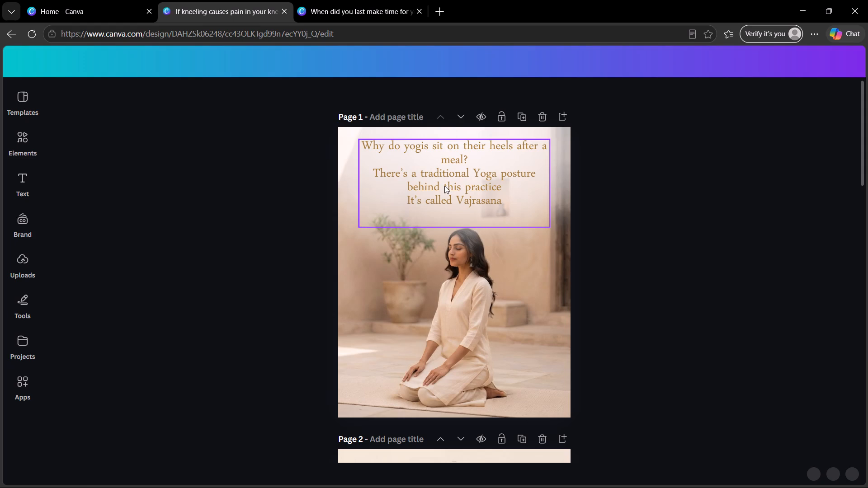
{"action": "left_click", "coordinate": [445, 184]}
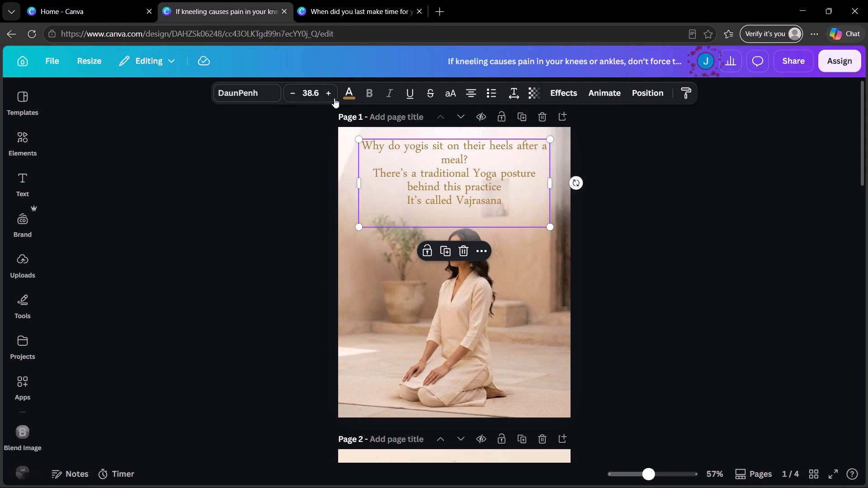
{"action": "left_click", "coordinate": [355, 93]}
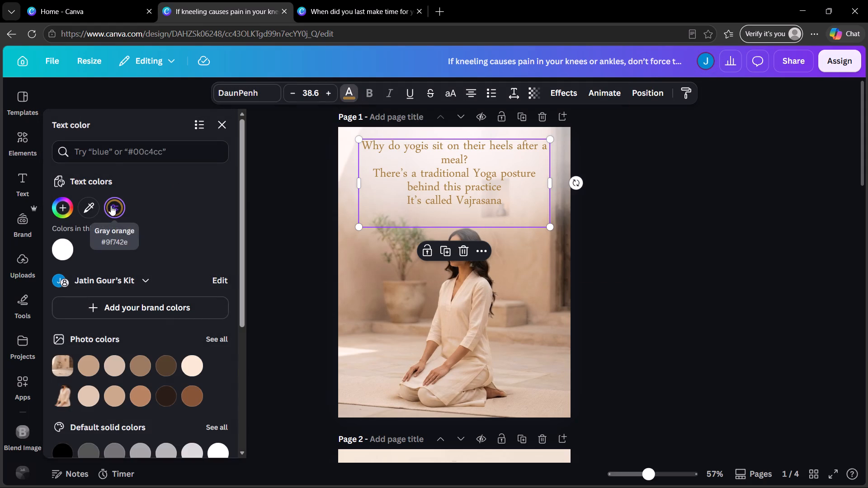
{"action": "left_click", "coordinate": [112, 206]}
{"action": "key", "text": "ctrl+c"}
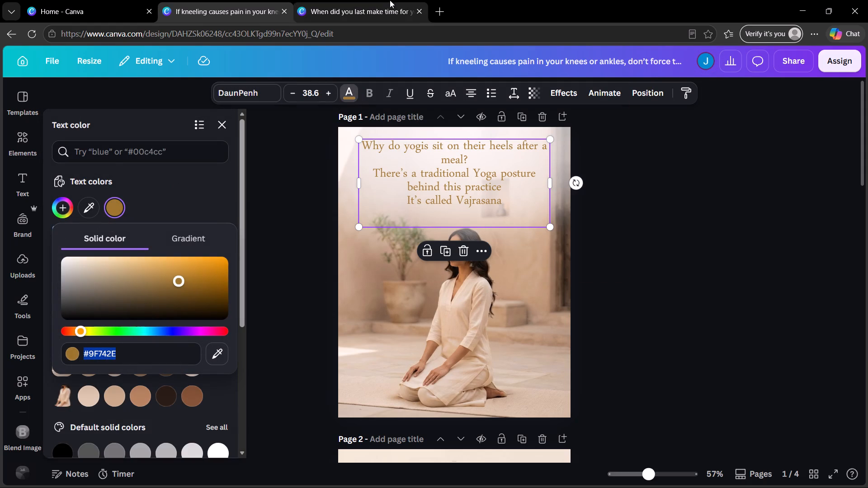
In the "When did you last make time" design, apply text color #9f742e to the quote on page 6.
{"action": "left_click", "coordinate": [378, 0]}
{"action": "left_click", "coordinate": [449, 240]}
{"action": "scroll", "coordinate": [720, 286], "scroll_direction": "up", "scroll_amount": 2}
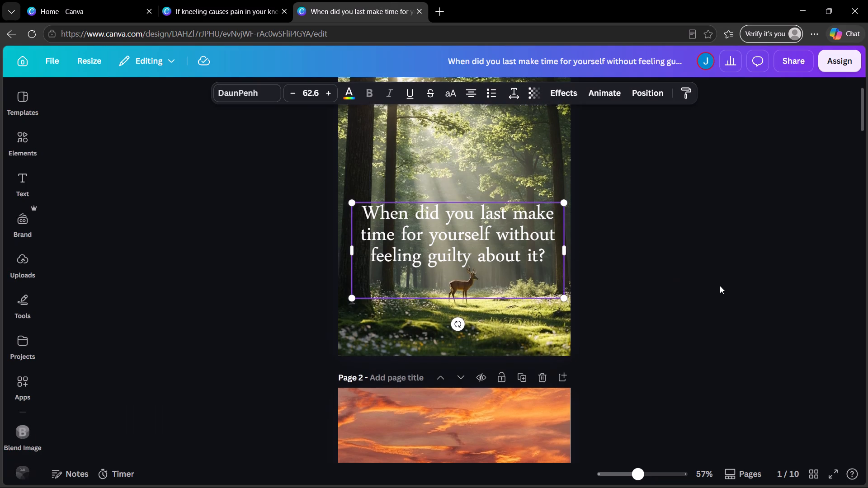
{"action": "scroll", "coordinate": [720, 286], "scroll_direction": "up", "scroll_amount": 1}
{"action": "scroll", "coordinate": [698, 290], "scroll_direction": "down", "scroll_amount": 20}
{"action": "scroll", "coordinate": [698, 290], "scroll_direction": "down", "scroll_amount": 9}
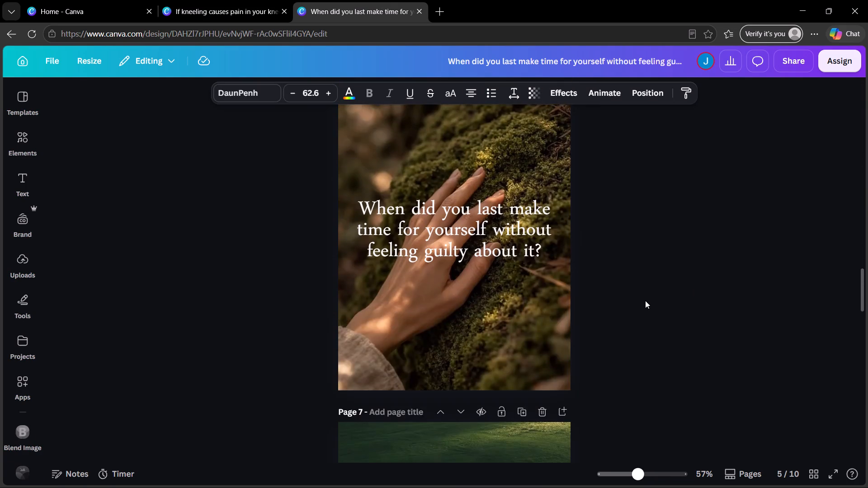
{"action": "scroll", "coordinate": [642, 298], "scroll_direction": "down", "scroll_amount": 2}
{"action": "scroll", "coordinate": [639, 297], "scroll_direction": "up", "scroll_amount": 4}
{"action": "left_click", "coordinate": [513, 322]}
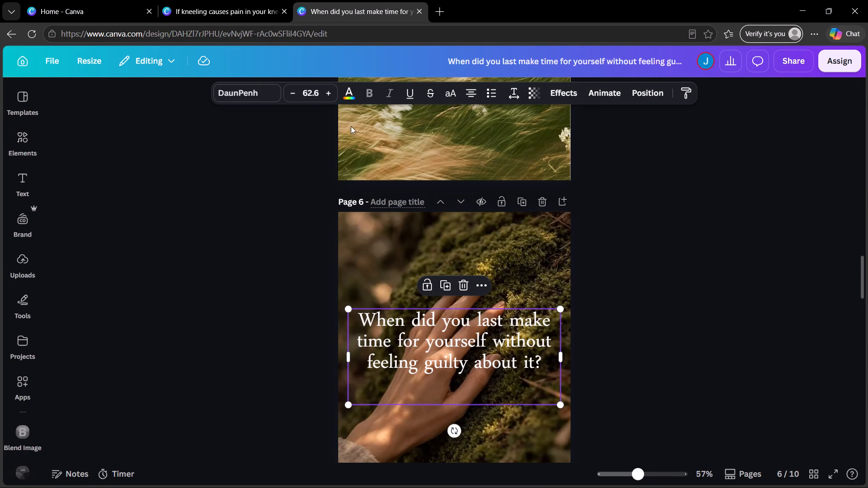
{"action": "left_click", "coordinate": [353, 91]}
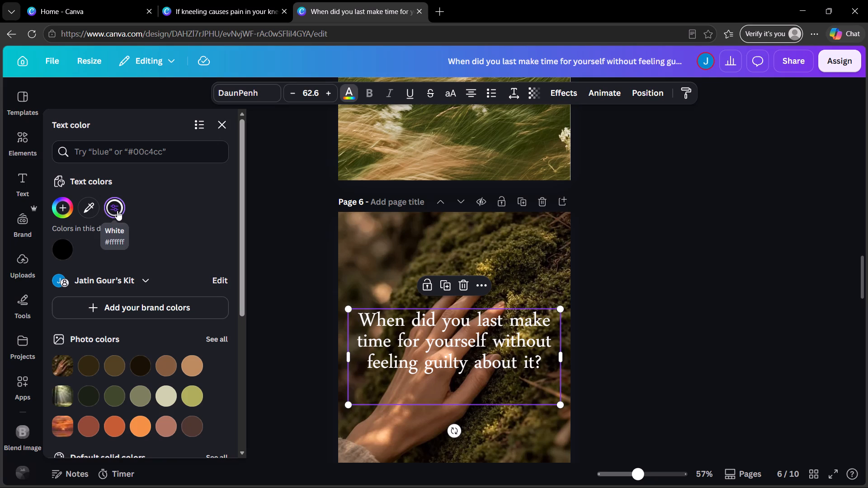
{"action": "left_click", "coordinate": [109, 153]}
{"action": "key", "text": "ctrl+v"}
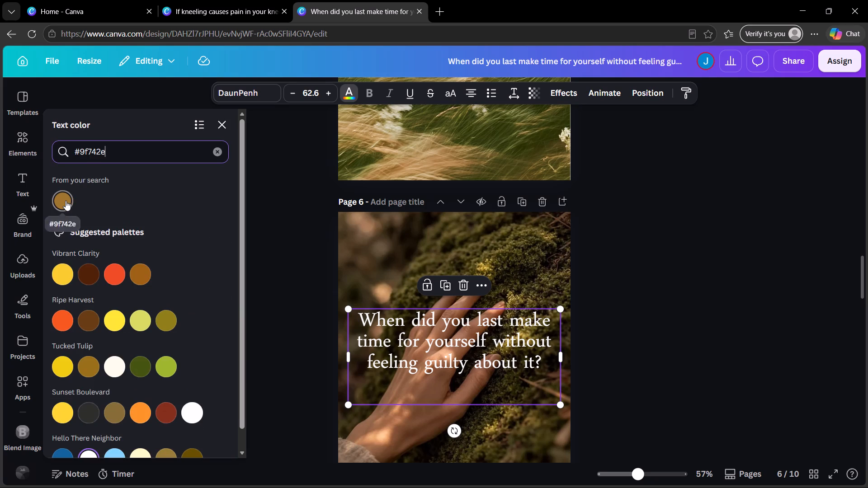
{"action": "left_click", "coordinate": [66, 201]}
{"action": "double_click", "coordinate": [636, 214]}
Search the elements for "blend" and add the red gradient graphic to page 6.
{"action": "scroll", "coordinate": [636, 215], "scroll_direction": "down", "scroll_amount": 1}
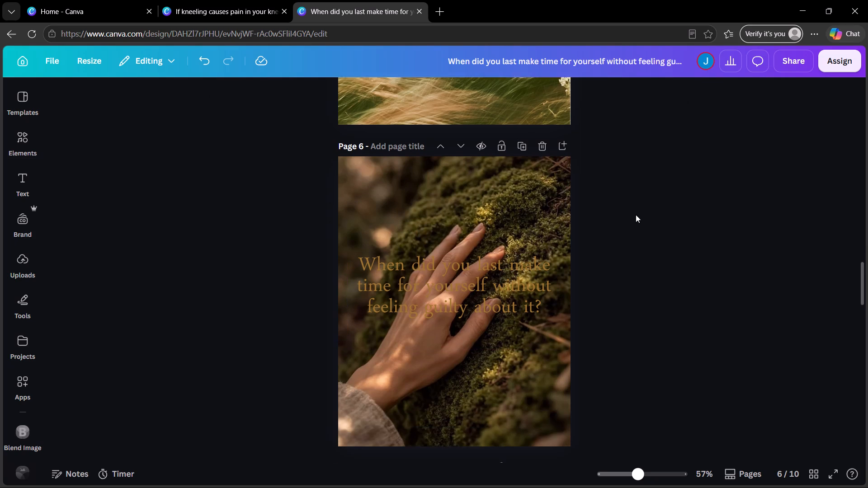
{"action": "scroll", "coordinate": [636, 215], "scroll_direction": "down", "scroll_amount": 1}
{"action": "left_click", "coordinate": [493, 221]}
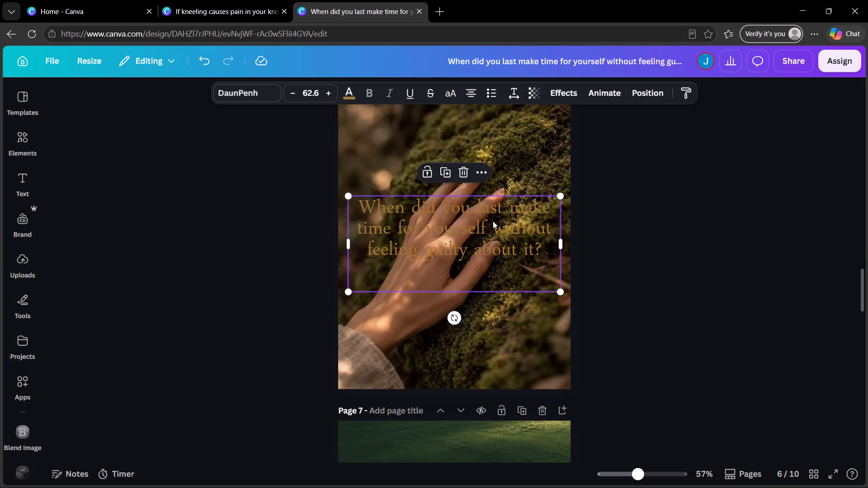
{"action": "left_click", "coordinate": [11, 140]}
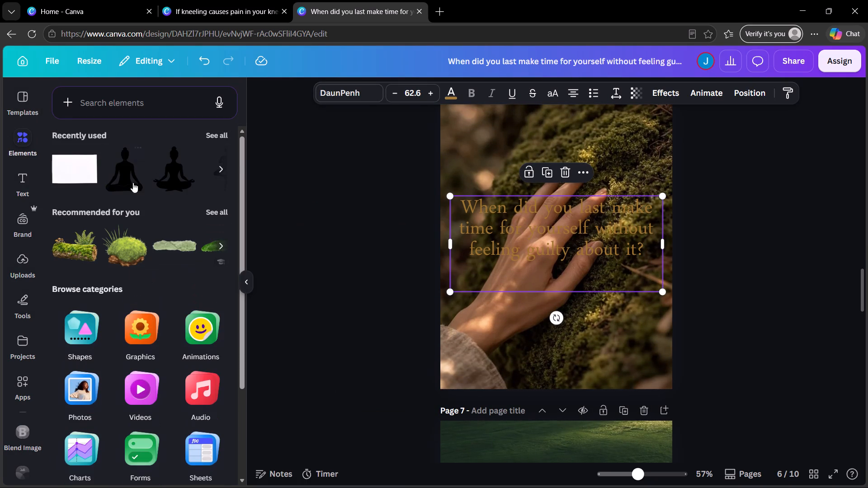
{"action": "left_click", "coordinate": [116, 109]}
{"action": "type", "text": "blend"}
{"action": "key", "text": "Return"}
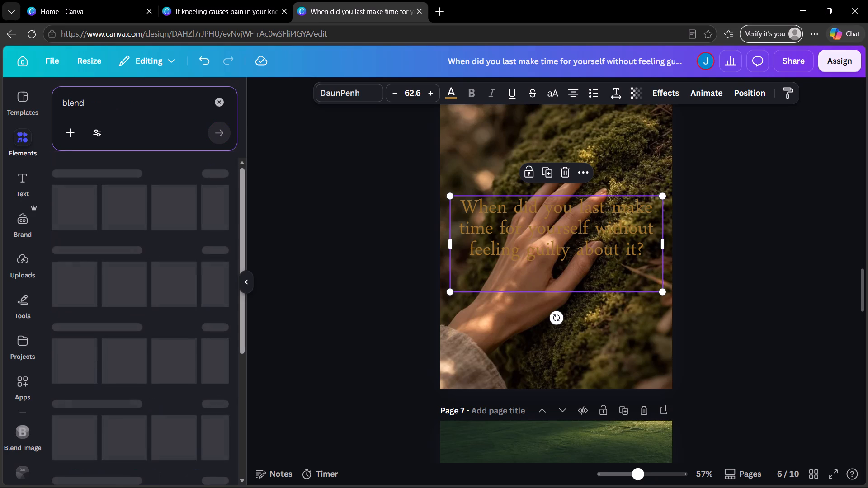
{"action": "left_click", "coordinate": [81, 239]}
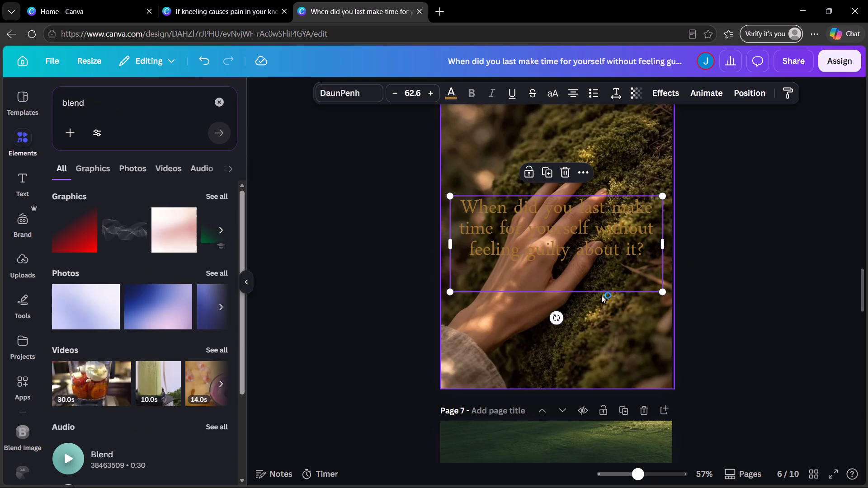
{"action": "left_click", "coordinate": [76, 234]}
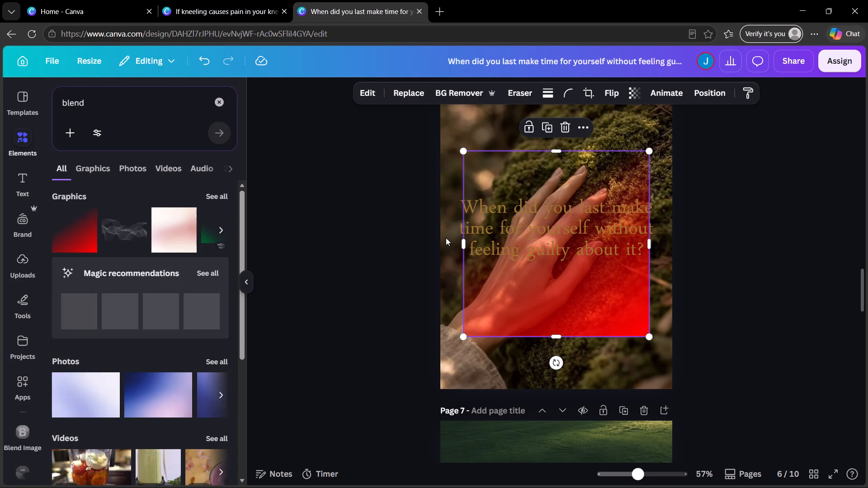
Recolor the gradient graphic on page 6 to the olive-brown shade from the hand photo's colors.
{"action": "left_click", "coordinate": [526, 94]}
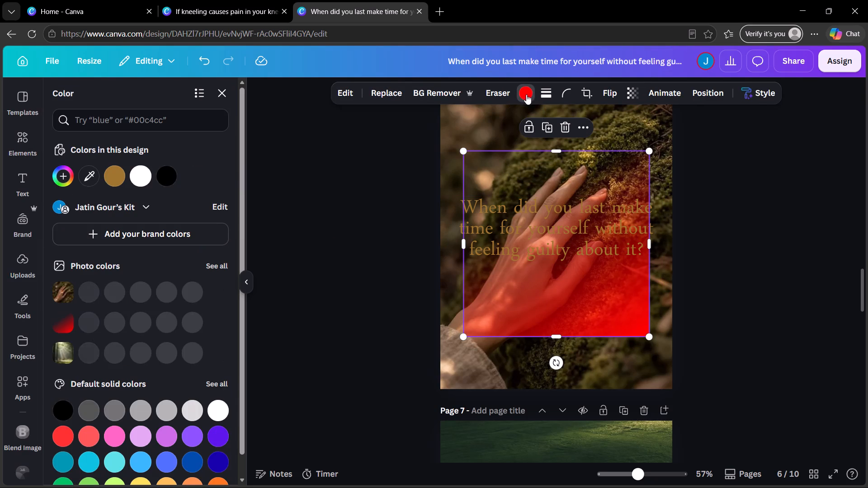
{"action": "left_click", "coordinate": [64, 180]}
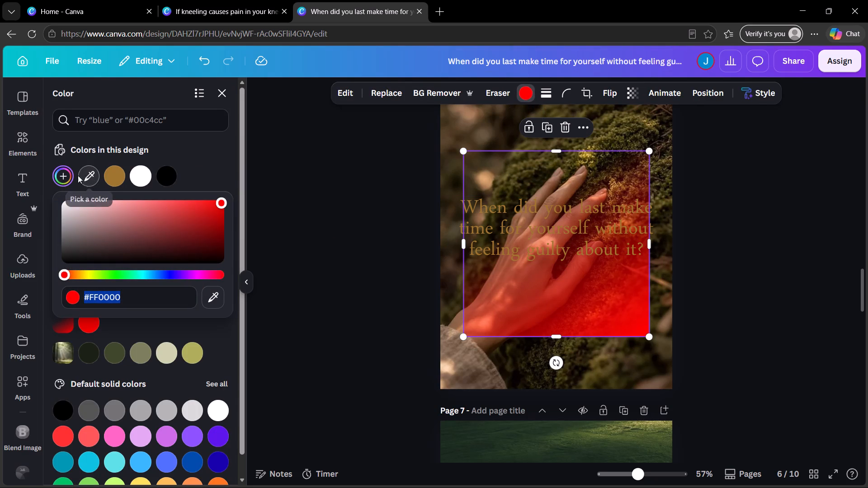
{"action": "left_click", "coordinate": [86, 177]}
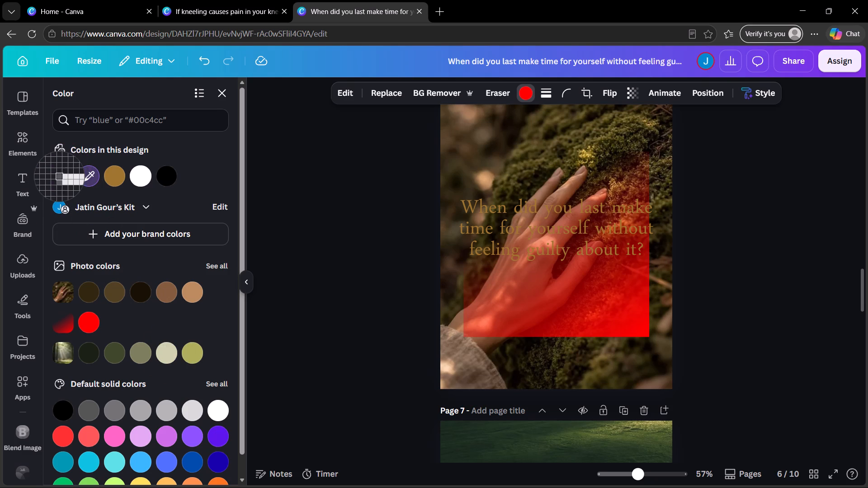
{"action": "left_click", "coordinate": [87, 178]}
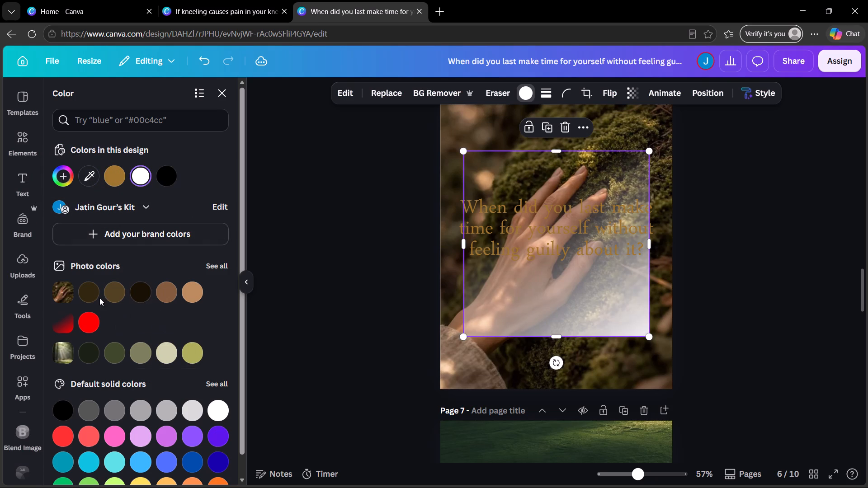
{"action": "left_click", "coordinate": [111, 298]}
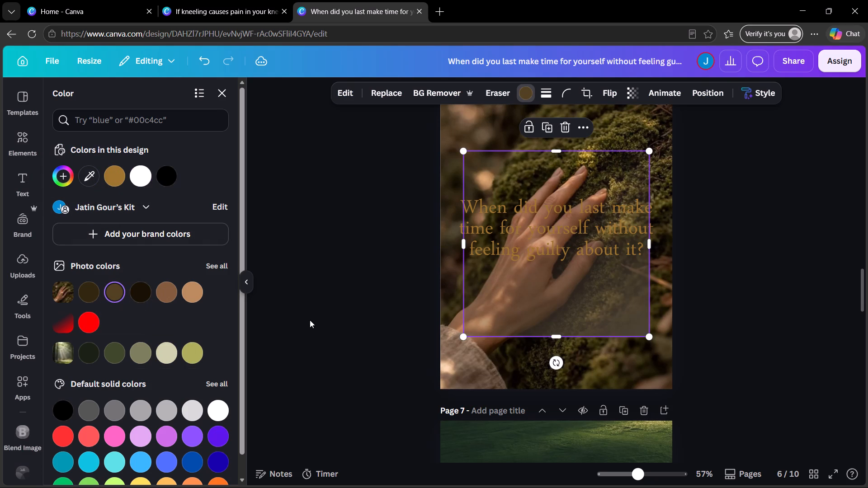
Move and enlarge the brown gradient so it covers the whole of page 6.
{"action": "left_click_drag", "start_coordinate": [572, 315], "coordinate": [513, 257]}
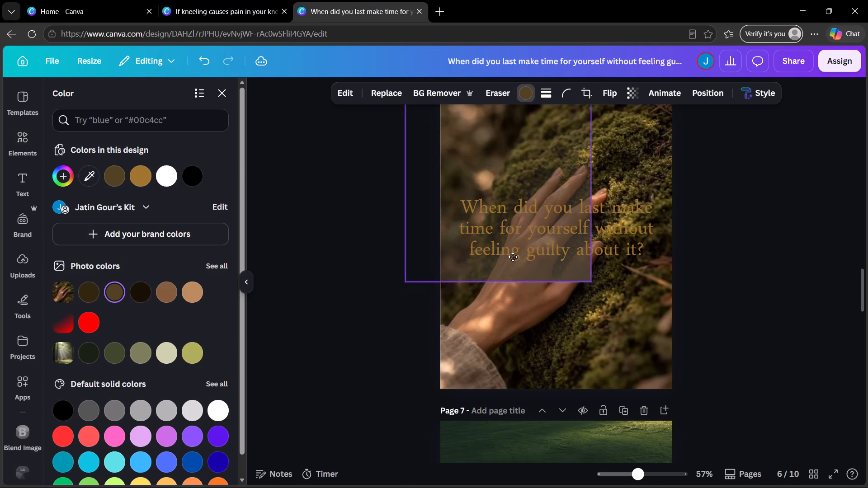
{"action": "left_click_drag", "start_coordinate": [513, 257], "coordinate": [513, 263]}
{"action": "left_click_drag", "start_coordinate": [591, 285], "coordinate": [591, 285]}
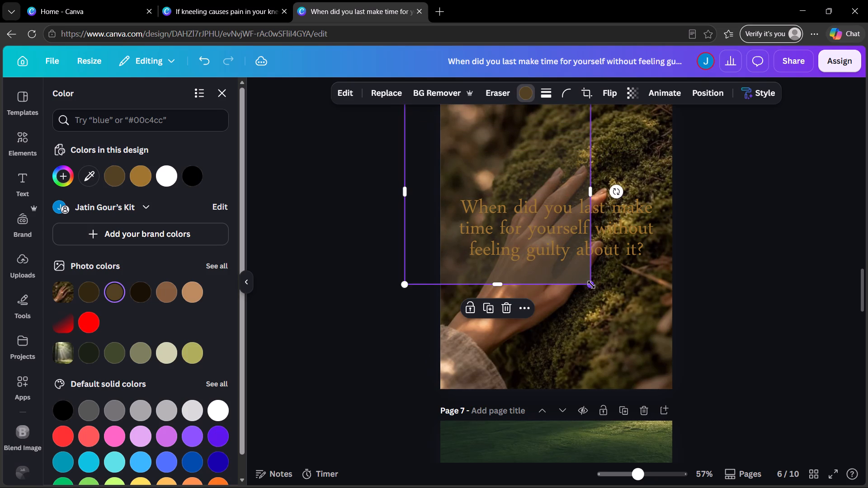
{"action": "left_click_drag", "start_coordinate": [591, 285], "coordinate": [687, 403]}
{"action": "left_click", "coordinate": [728, 371]}
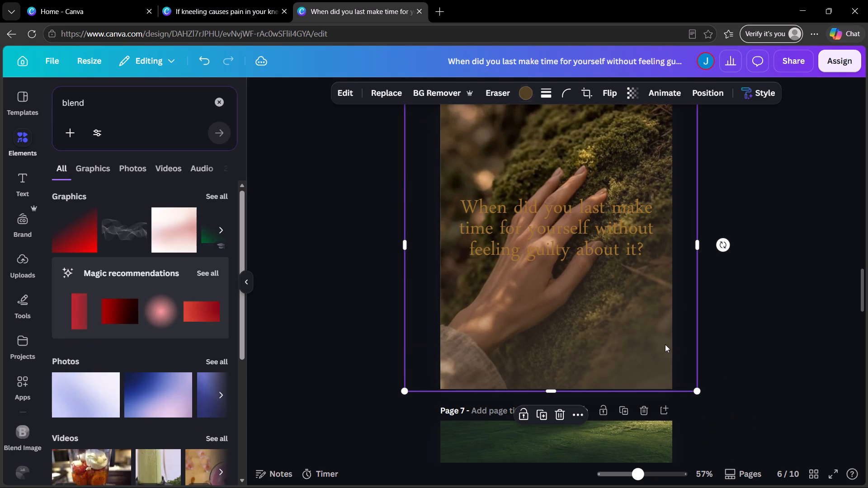
{"action": "left_click_drag", "start_coordinate": [658, 343], "coordinate": [646, 342]}
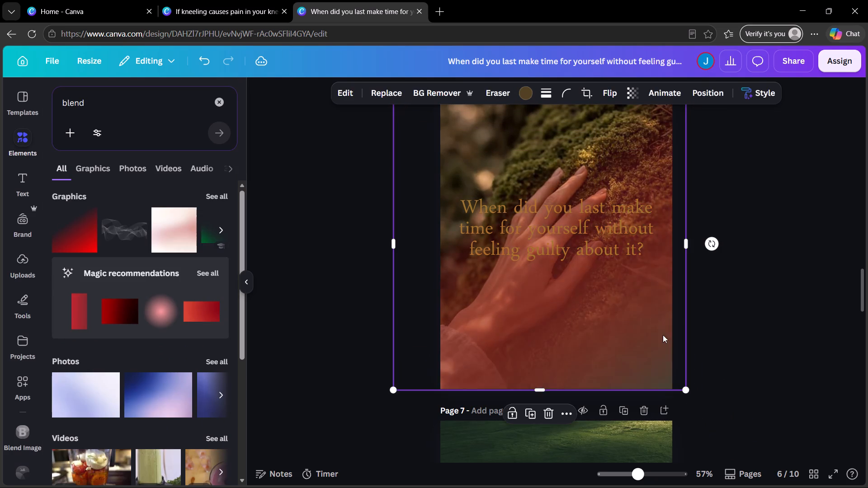
{"action": "left_click", "coordinate": [712, 330]}
Move the page 6 quote slightly lower over the hand, keeping it horizontally centered.
{"action": "left_click_drag", "start_coordinate": [603, 261], "coordinate": [604, 283]}
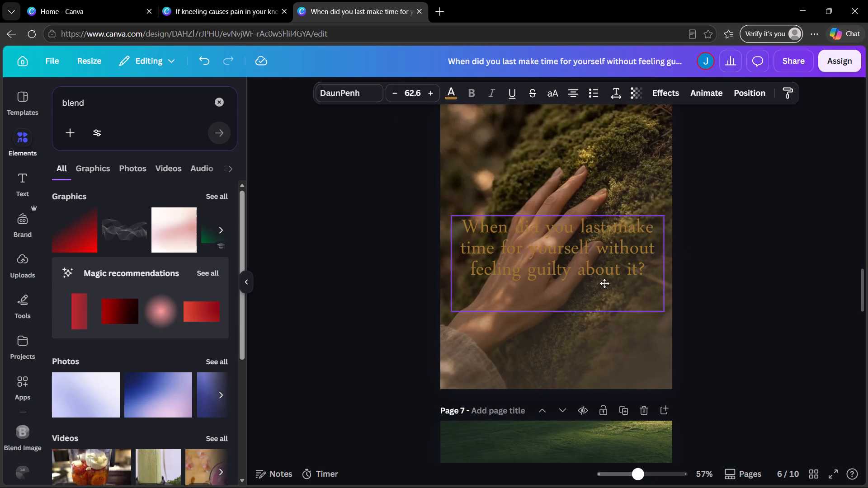
{"action": "left_click_drag", "start_coordinate": [604, 283], "coordinate": [601, 346]}
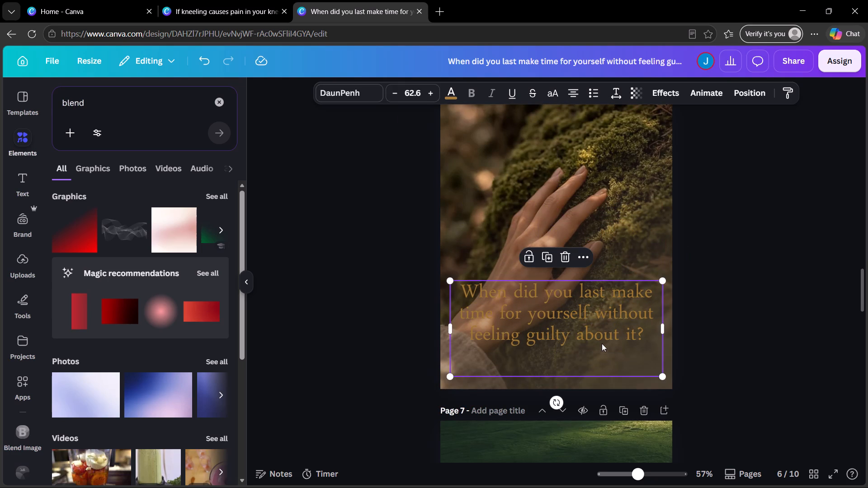
{"action": "left_click_drag", "start_coordinate": [602, 342], "coordinate": [603, 285]}
Open the text color options for the quote on page 6.
{"action": "left_click", "coordinate": [451, 99]}
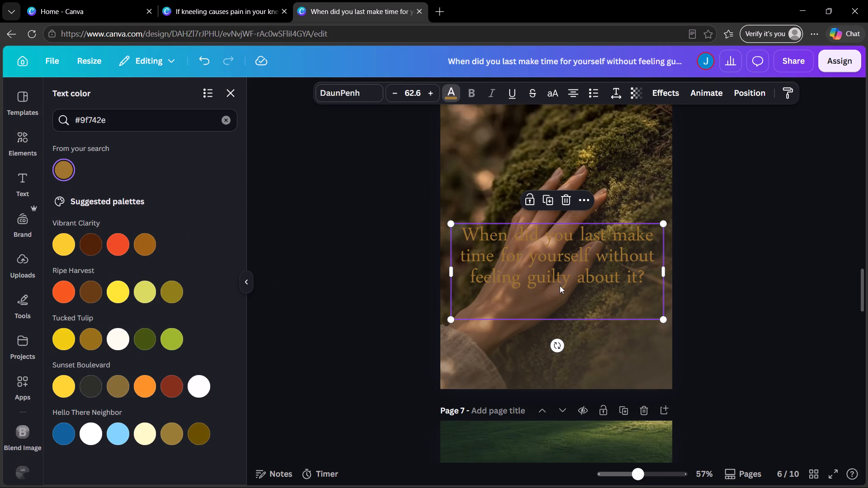
Recolor the gradient graphic on page 6 to the custom muted beige-brown #907F60.
{"action": "left_click", "coordinate": [616, 338]}
{"action": "left_click", "coordinate": [524, 97]}
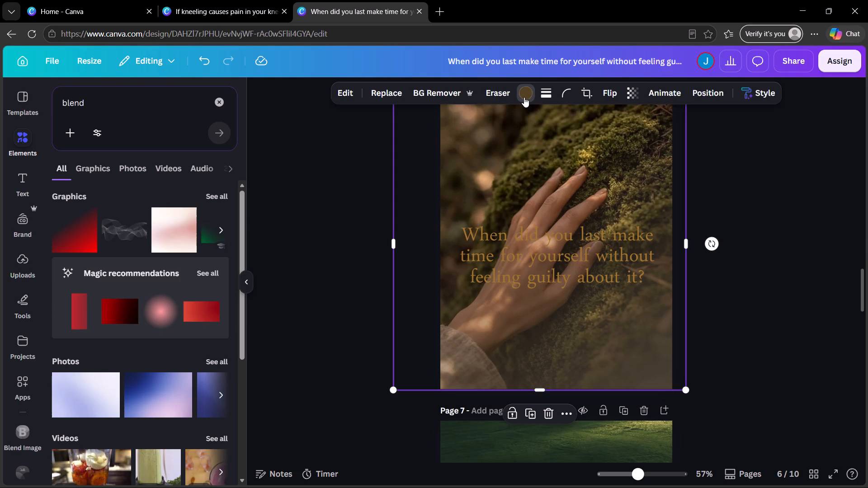
{"action": "left_click", "coordinate": [523, 97]}
{"action": "left_click", "coordinate": [523, 97]}
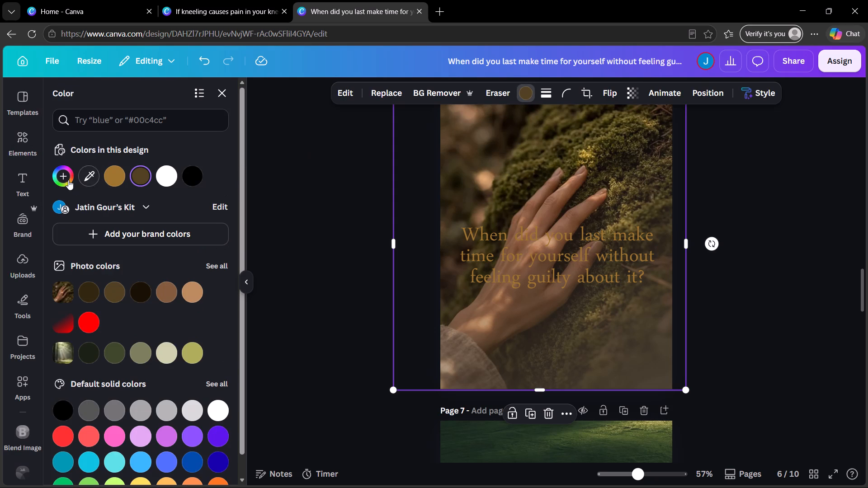
{"action": "left_click", "coordinate": [66, 179]}
{"action": "left_click_drag", "start_coordinate": [146, 238], "coordinate": [137, 221]}
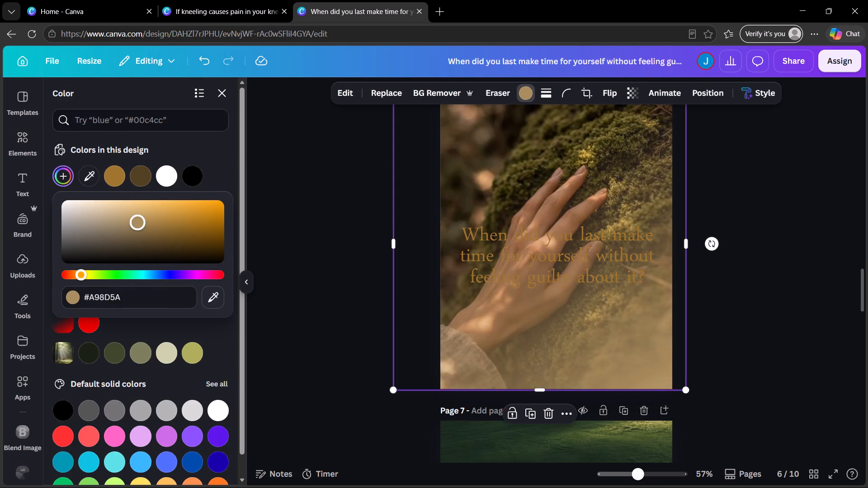
{"action": "left_click_drag", "start_coordinate": [137, 221], "coordinate": [151, 235]}
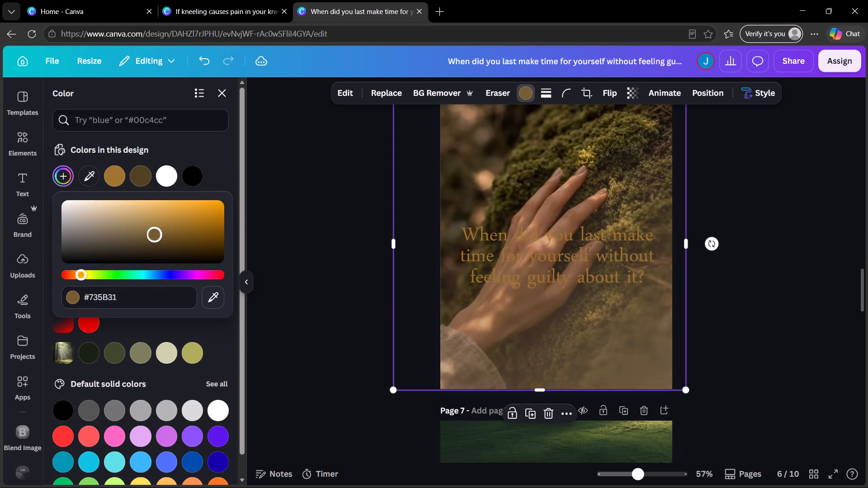
{"action": "left_click_drag", "start_coordinate": [151, 235], "coordinate": [68, 204]}
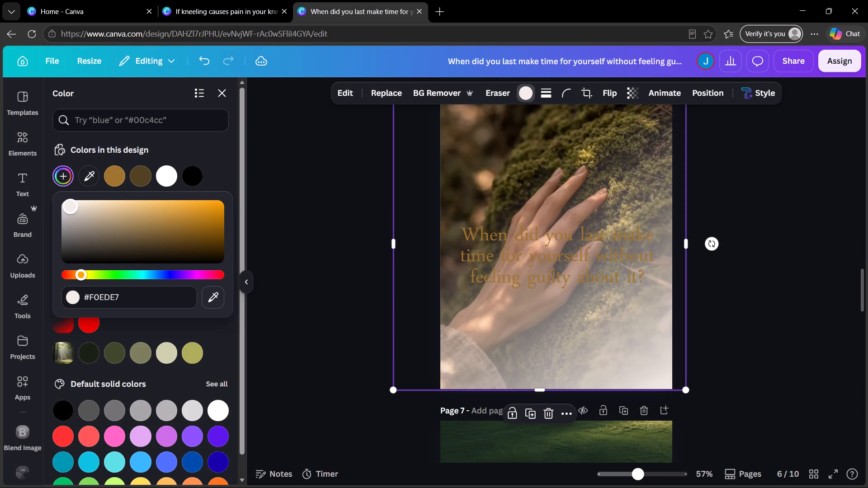
{"action": "left_click_drag", "start_coordinate": [68, 204], "coordinate": [77, 216]}
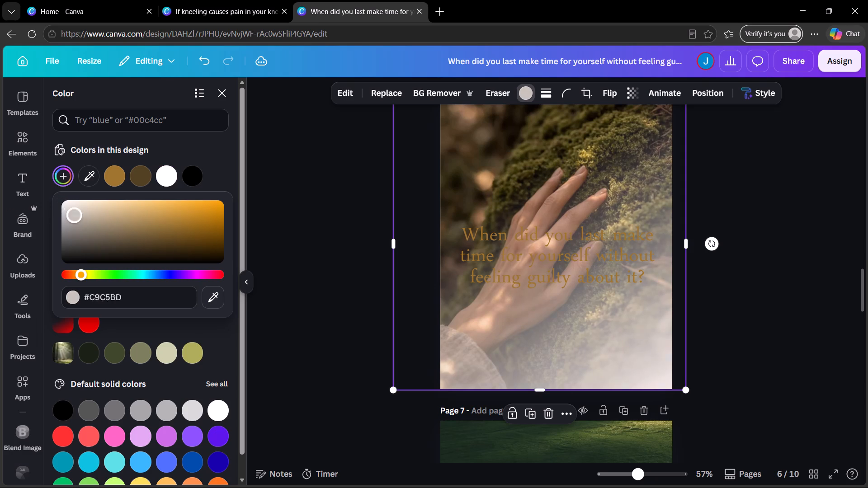
{"action": "left_click_drag", "start_coordinate": [77, 216], "coordinate": [110, 228]}
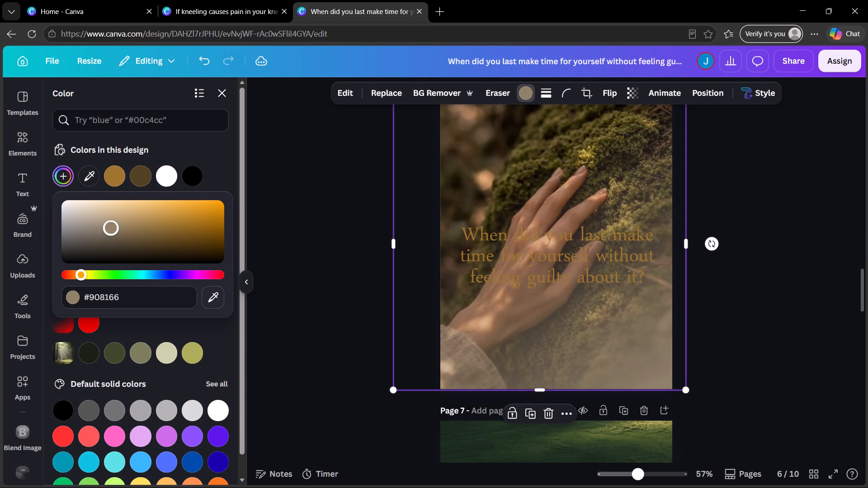
{"action": "left_click_drag", "start_coordinate": [110, 228], "coordinate": [116, 228]}
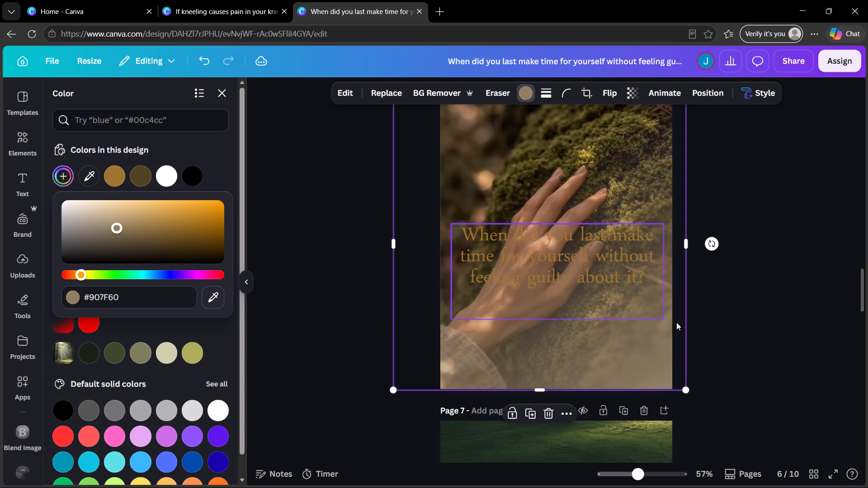
{"action": "left_click", "coordinate": [757, 347]}
Shift the page 6 gradient up and to the left, and enlarge it so it extends past the page's side and bottom edges.
{"action": "left_click_drag", "start_coordinate": [623, 355], "coordinate": [543, 267]}
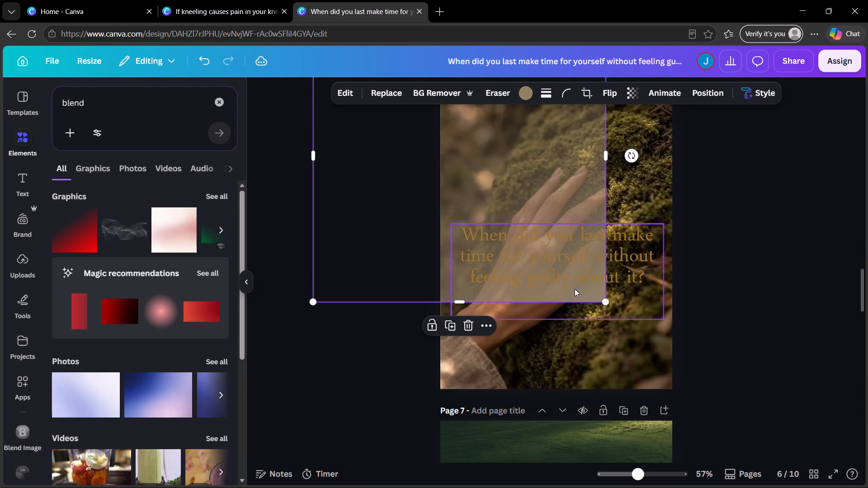
{"action": "left_click_drag", "start_coordinate": [609, 302], "coordinate": [694, 408]}
{"action": "left_click", "coordinate": [731, 350]}
{"action": "scroll", "coordinate": [731, 350], "scroll_direction": "up", "scroll_amount": 2}
{"action": "scroll", "coordinate": [731, 349], "scroll_direction": "down", "scroll_amount": 2}
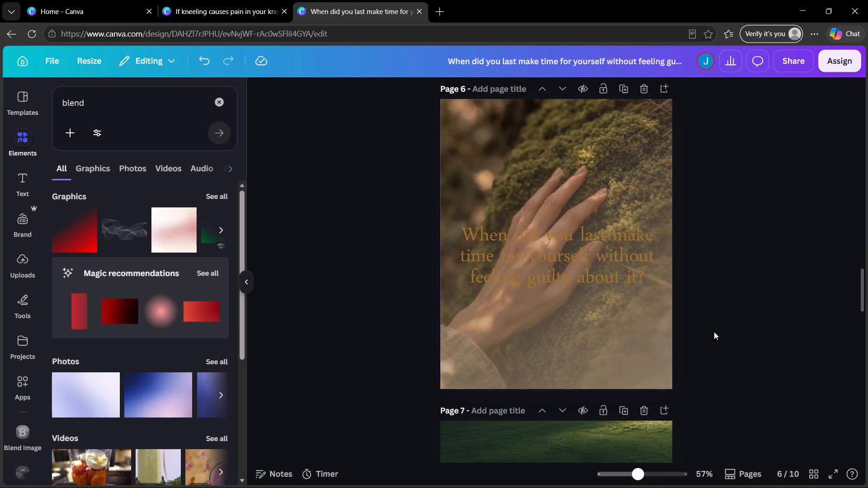
{"action": "left_click", "coordinate": [480, 183]}
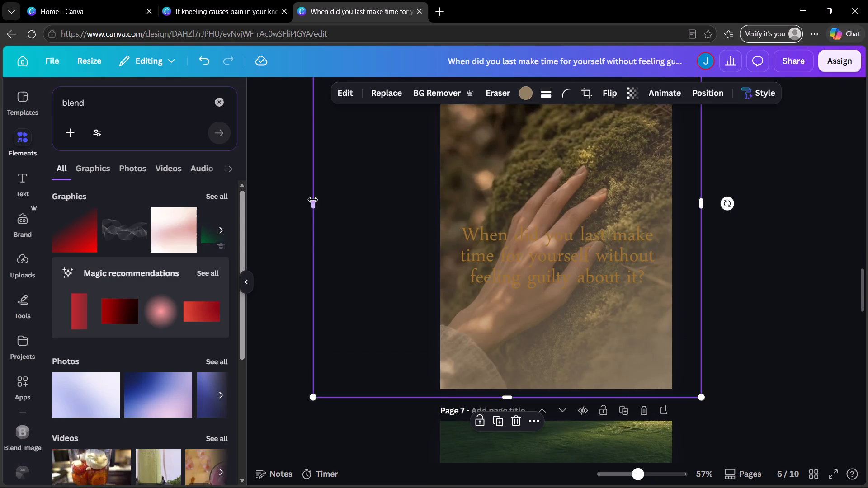
{"action": "left_click_drag", "start_coordinate": [314, 198], "coordinate": [309, 197]}
{"action": "left_click", "coordinate": [757, 243]}
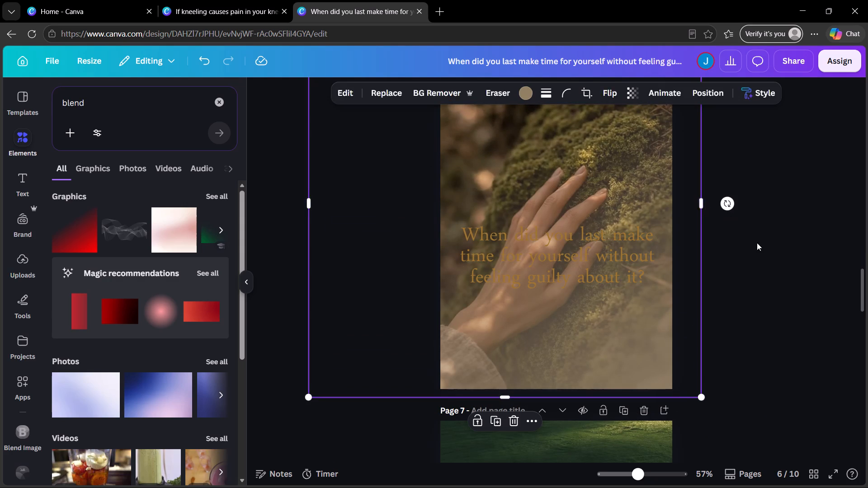
Search the computer for the WhatsApp app.
{"action": "left_click", "coordinate": [327, 469]}
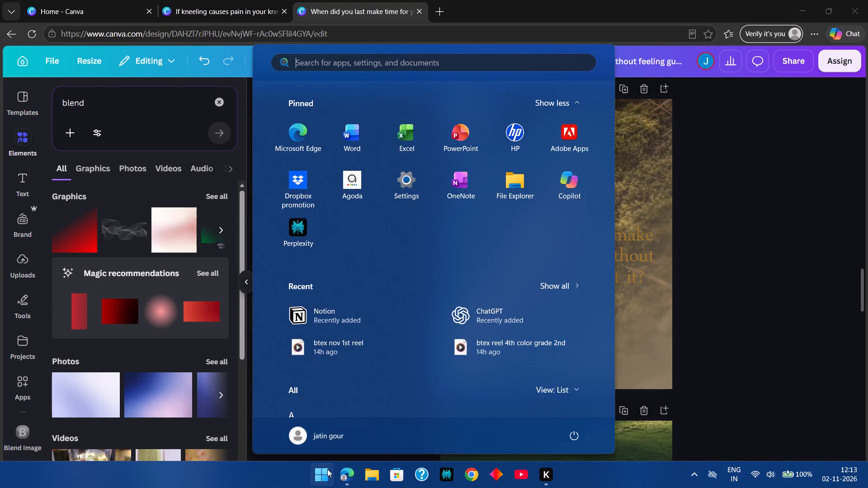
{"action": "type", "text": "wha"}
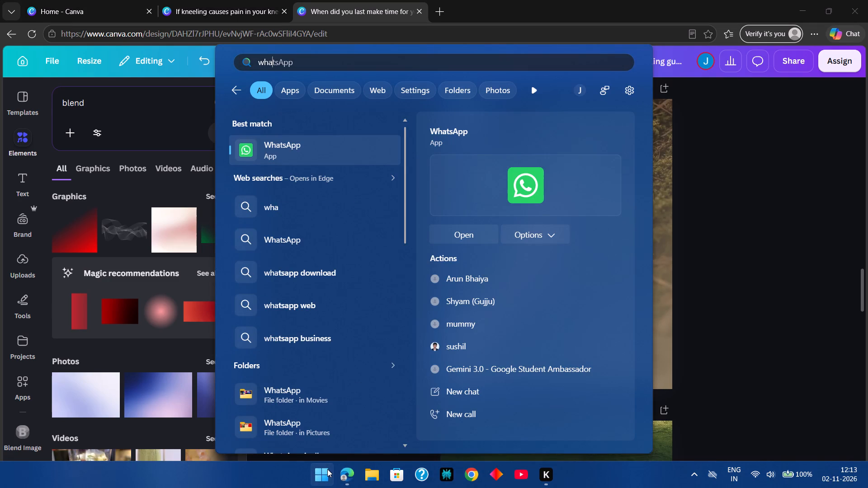
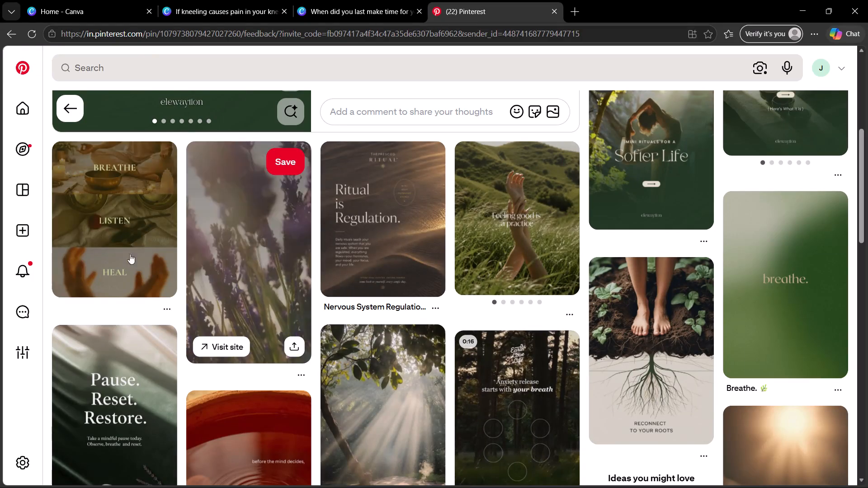
Return to the Canva quote design and recolor the page 6 quote yellow #f8cb2e from the Vibrant Clarity palette.
{"action": "left_click", "coordinate": [324, 0]}
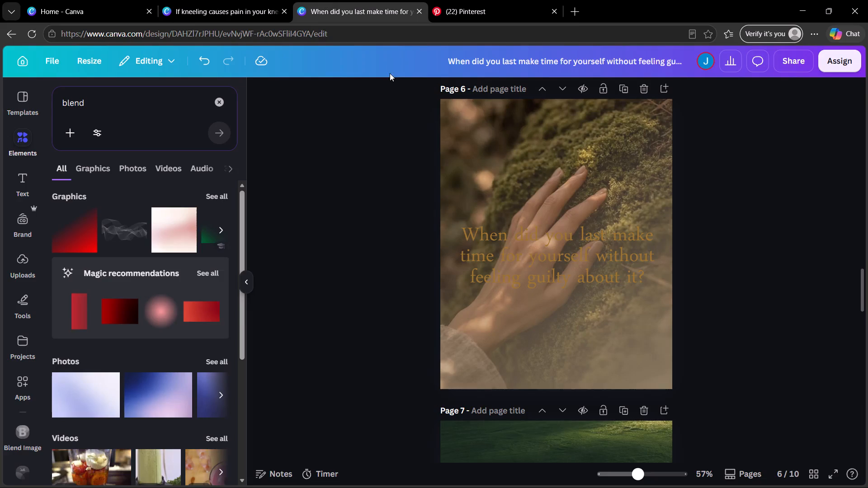
{"action": "left_click", "coordinate": [560, 273]}
{"action": "left_click", "coordinate": [448, 94]}
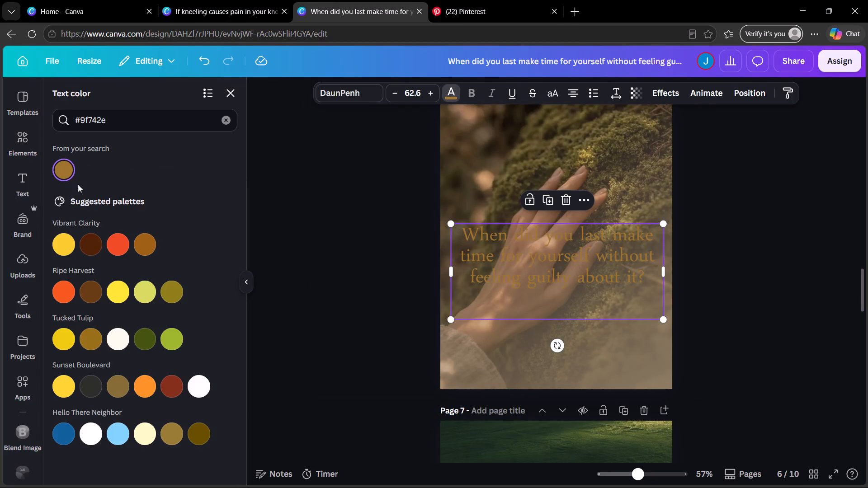
{"action": "left_click", "coordinate": [114, 295]}
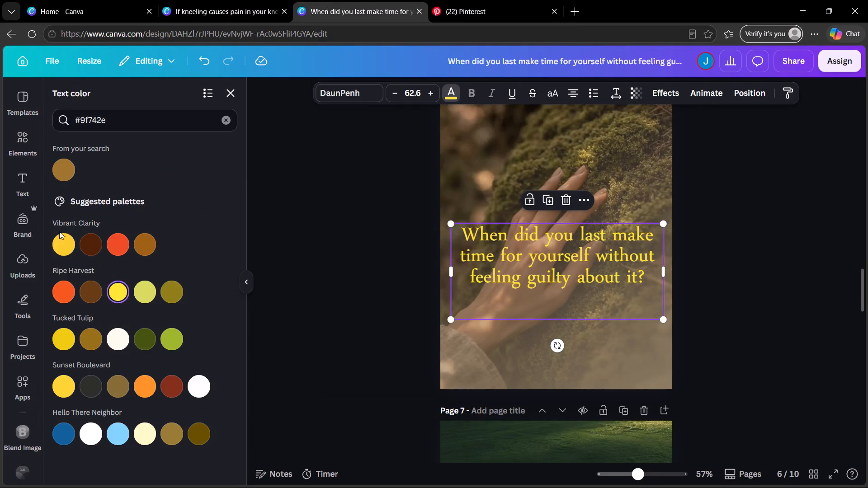
{"action": "left_click", "coordinate": [66, 247]}
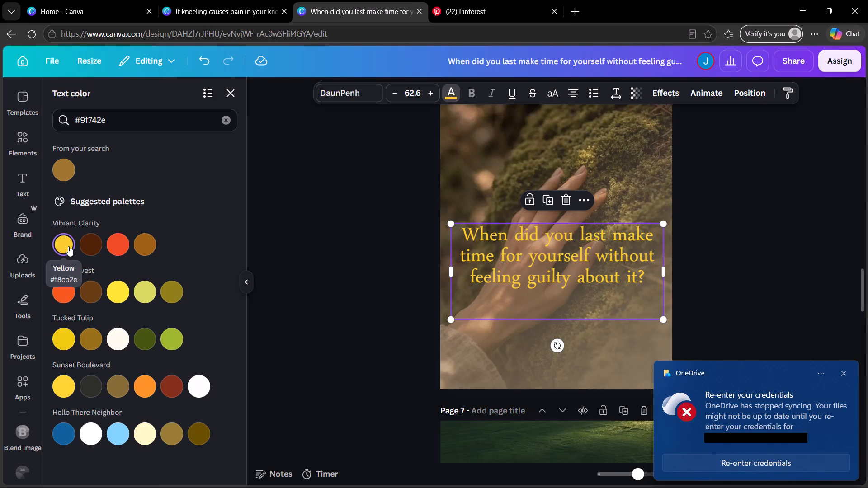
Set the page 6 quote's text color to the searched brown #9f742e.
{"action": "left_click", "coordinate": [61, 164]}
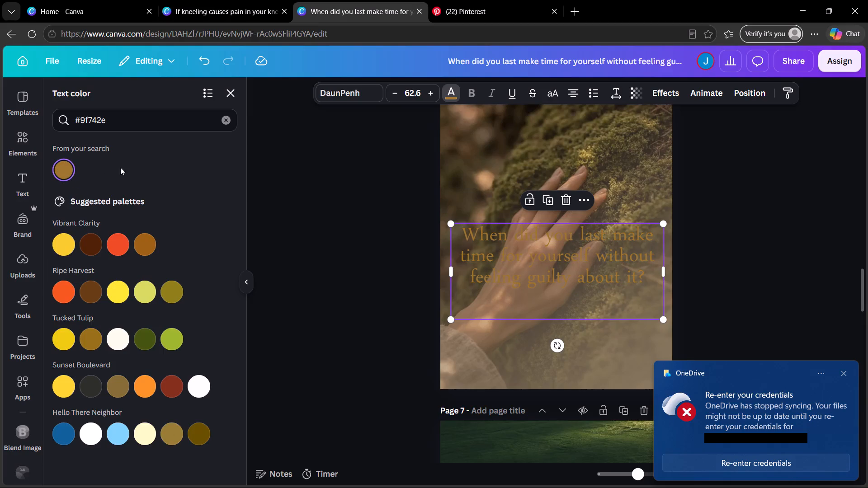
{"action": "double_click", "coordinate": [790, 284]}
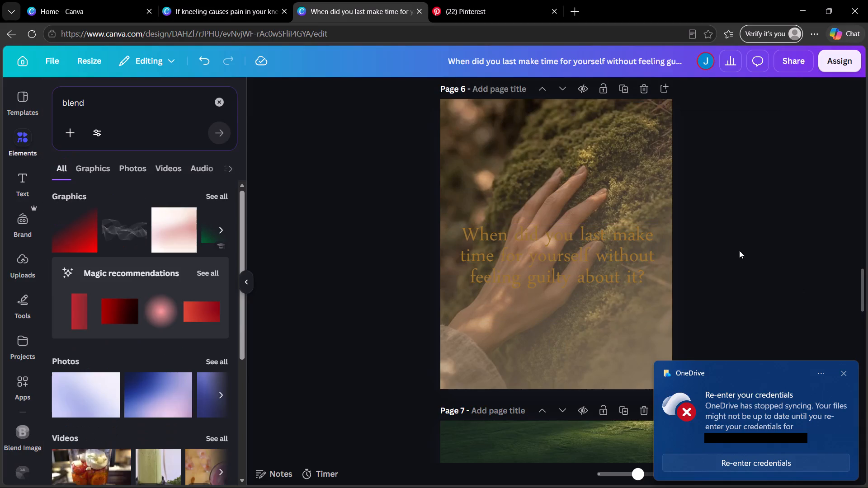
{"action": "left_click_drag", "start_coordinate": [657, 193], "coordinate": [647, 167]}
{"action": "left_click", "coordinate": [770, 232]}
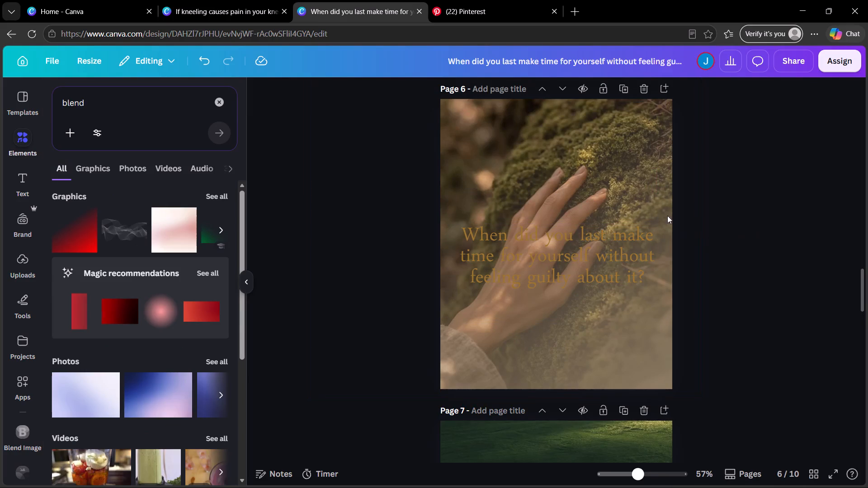
Try lighter, darker and differently hued custom colors on the page 6 gradient overlay, settling on the muted brown #85684B.
{"action": "left_click", "coordinate": [659, 211]}
{"action": "left_click", "coordinate": [526, 87]}
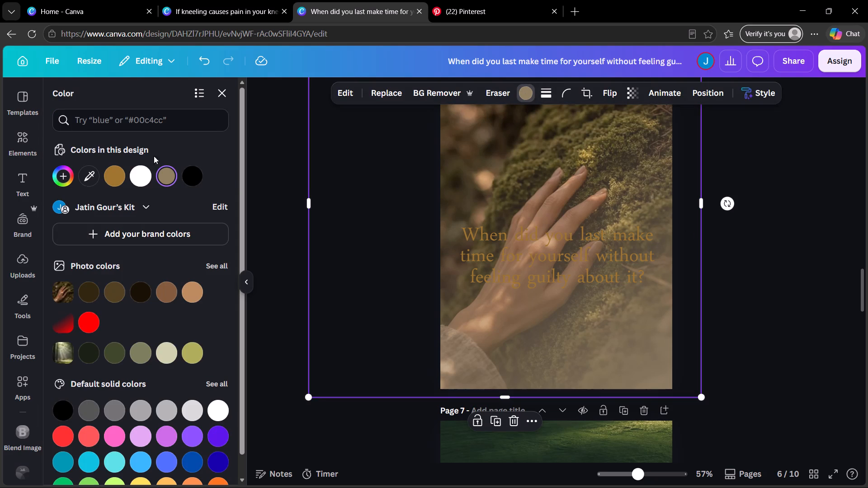
{"action": "left_click", "coordinate": [63, 168]}
{"action": "left_click_drag", "start_coordinate": [103, 222], "coordinate": [110, 225]}
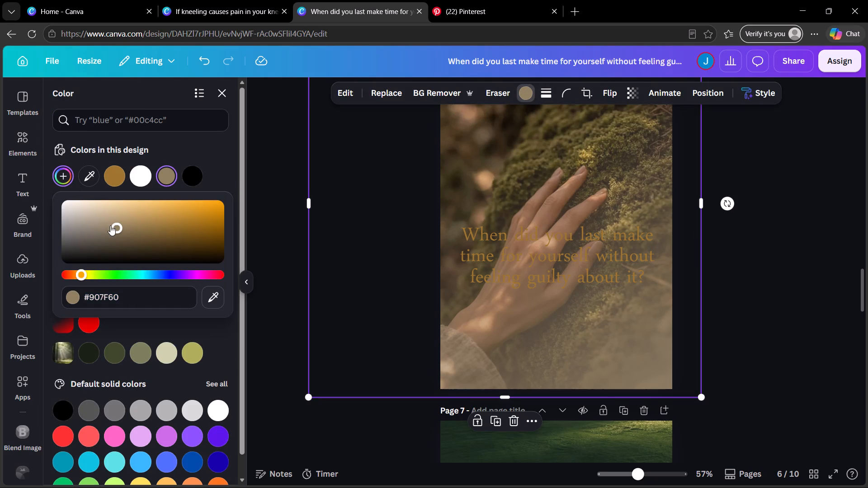
{"action": "left_click_drag", "start_coordinate": [110, 225], "coordinate": [110, 225]}
{"action": "left_click", "coordinate": [112, 225]}
{"action": "left_click_drag", "start_coordinate": [116, 227], "coordinate": [118, 214]}
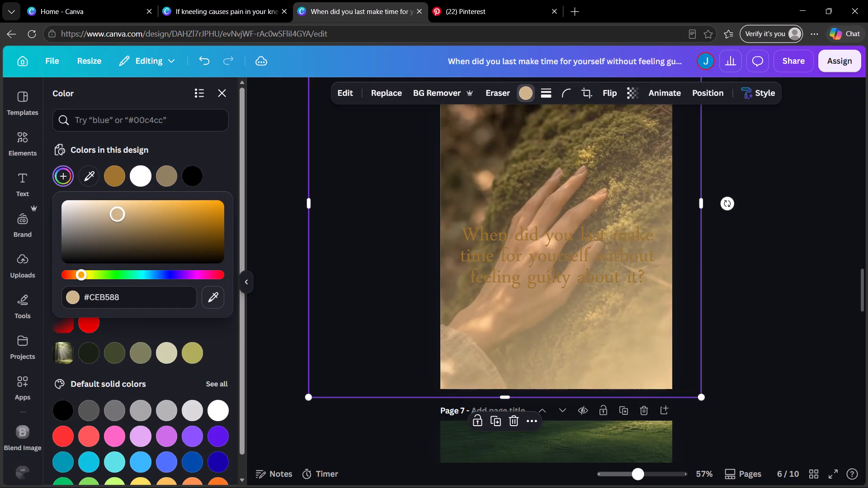
{"action": "left_click_drag", "start_coordinate": [118, 214], "coordinate": [66, 194]}
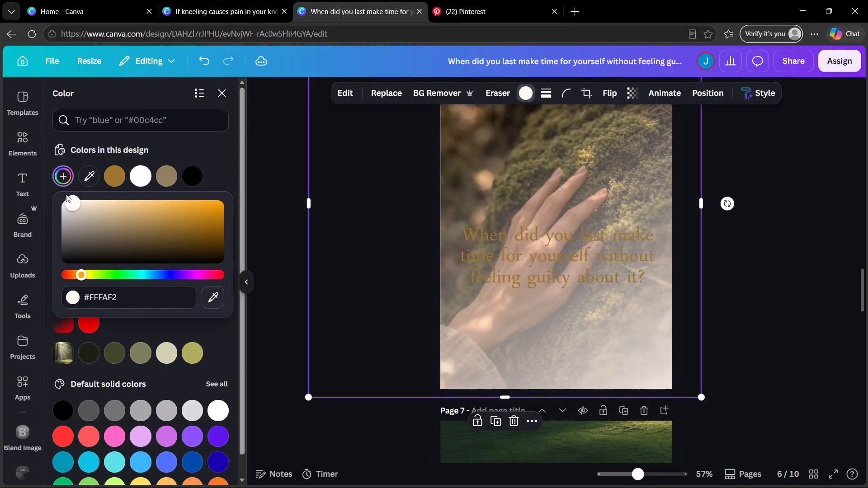
{"action": "left_click_drag", "start_coordinate": [66, 194], "coordinate": [60, 240]}
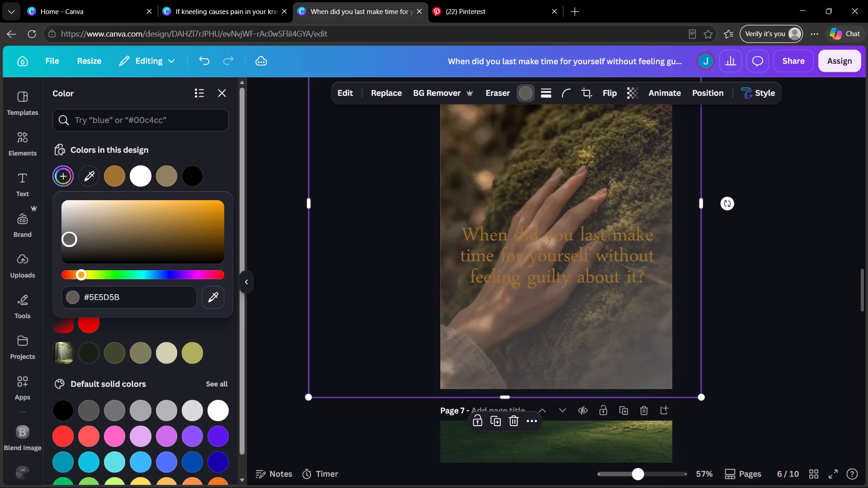
{"action": "left_click_drag", "start_coordinate": [60, 240], "coordinate": [161, 253]}
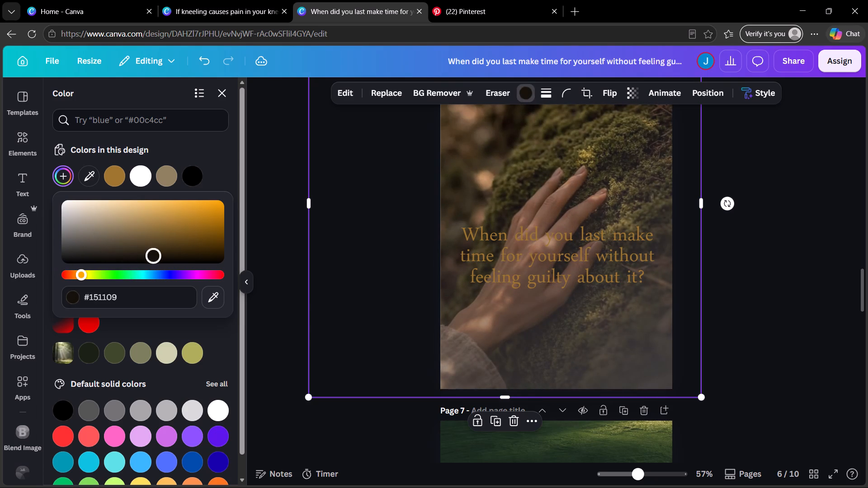
{"action": "left_click_drag", "start_coordinate": [161, 253], "coordinate": [199, 230]}
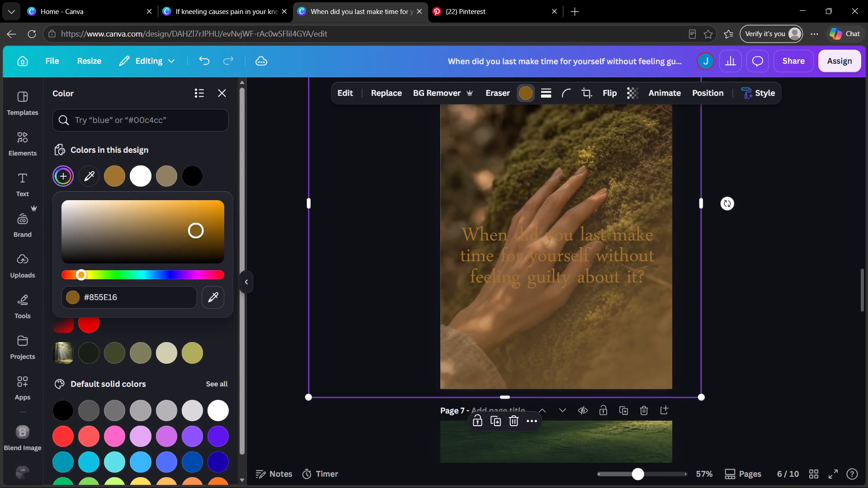
{"action": "left_click_drag", "start_coordinate": [199, 230], "coordinate": [237, 192]}
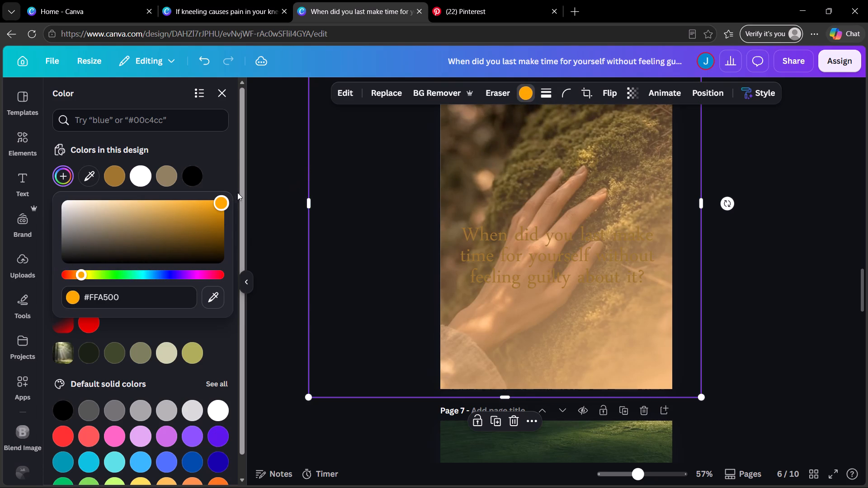
{"action": "left_click_drag", "start_coordinate": [237, 192], "coordinate": [133, 231]}
{"action": "left_click_drag", "start_coordinate": [71, 276], "coordinate": [61, 277]}
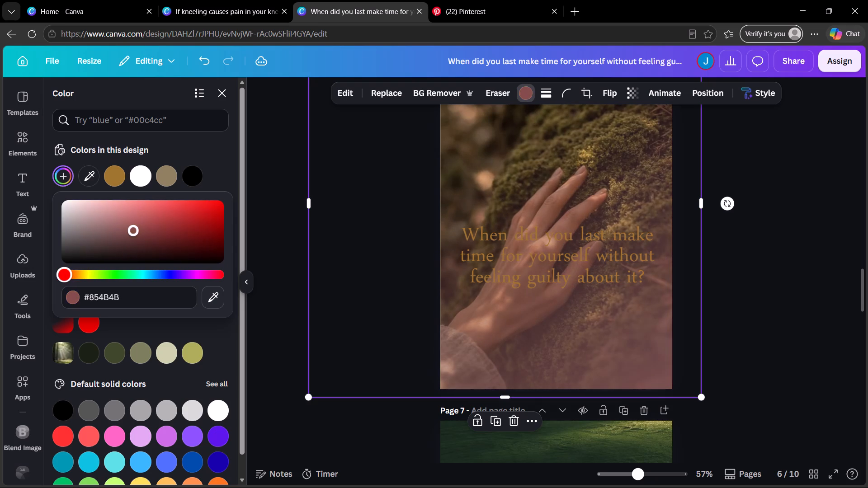
{"action": "left_click_drag", "start_coordinate": [61, 277], "coordinate": [161, 272]}
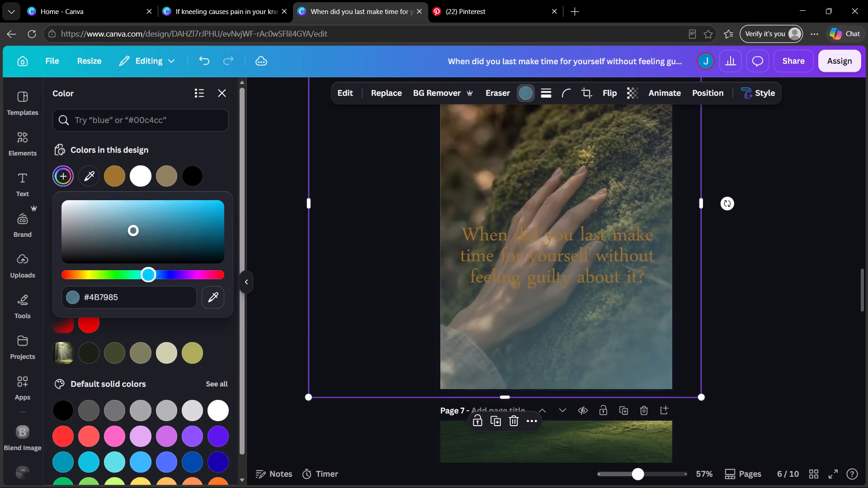
{"action": "left_click_drag", "start_coordinate": [161, 272], "coordinate": [77, 268]}
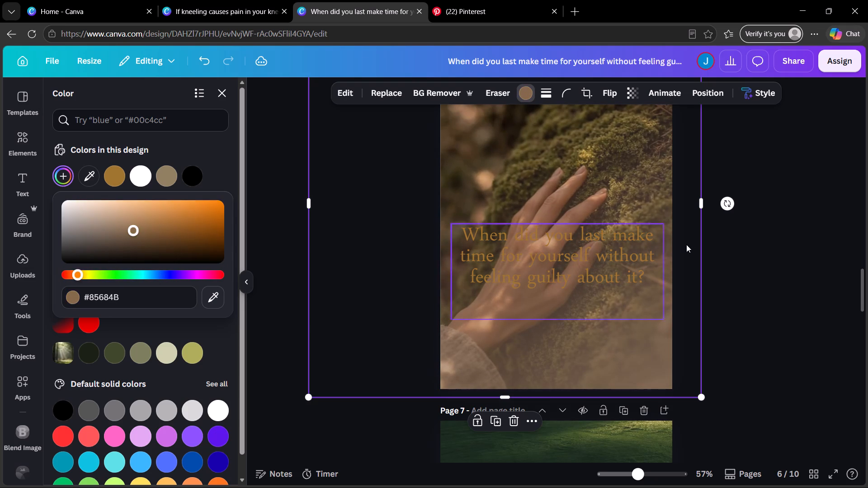
{"action": "left_click", "coordinate": [850, 285]}
{"action": "left_click", "coordinate": [848, 288]}
Move the page 6 quote lower over the hand, keeping it horizontally centered.
{"action": "left_click_drag", "start_coordinate": [594, 243], "coordinate": [601, 243]}
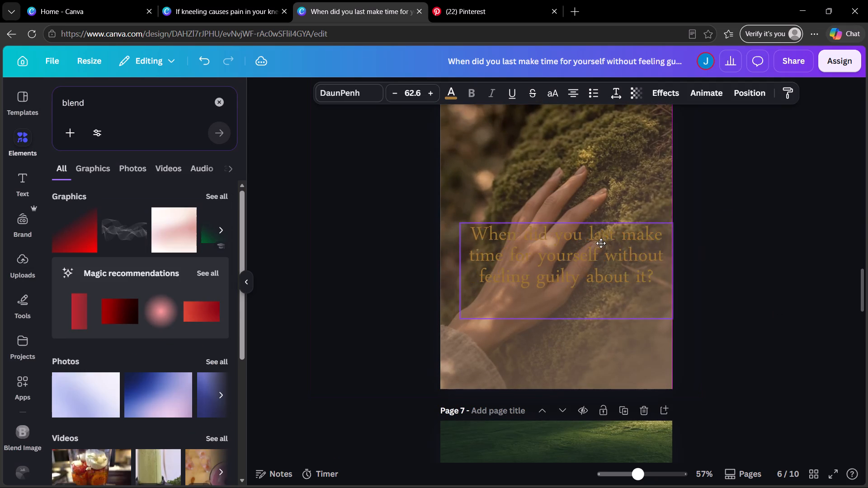
{"action": "left_click_drag", "start_coordinate": [601, 243], "coordinate": [598, 276]}
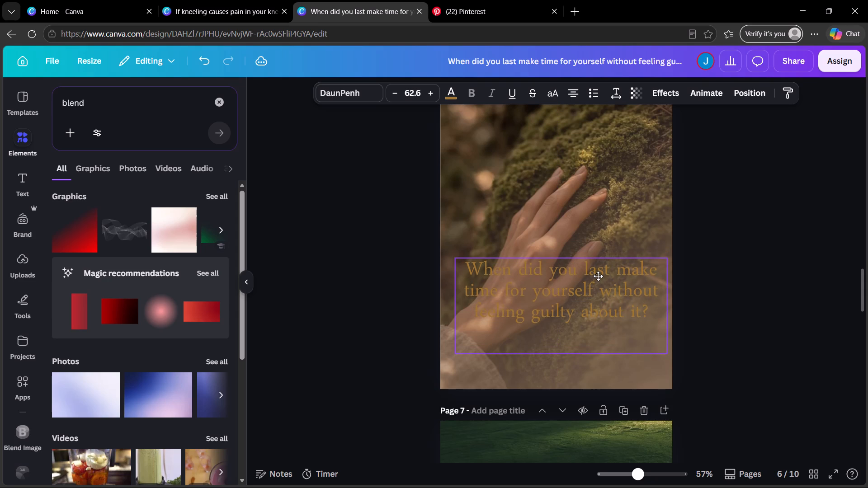
{"action": "left_click_drag", "start_coordinate": [598, 276], "coordinate": [596, 273]}
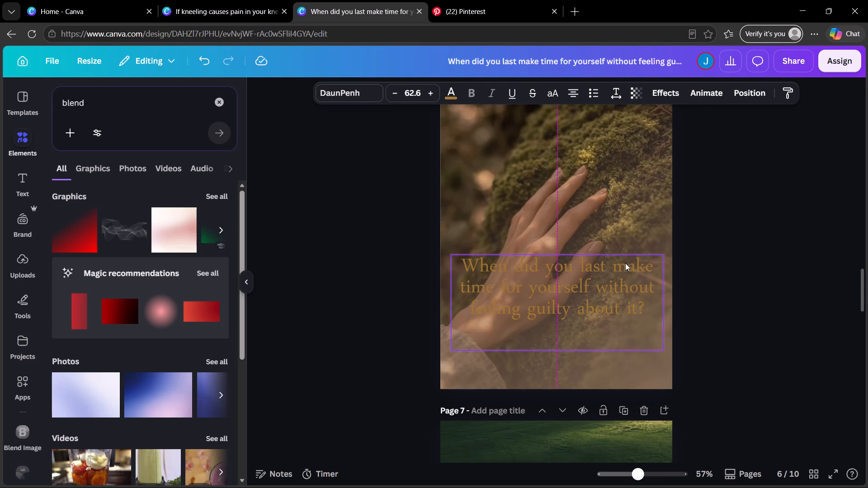
{"action": "left_click", "coordinate": [698, 244]}
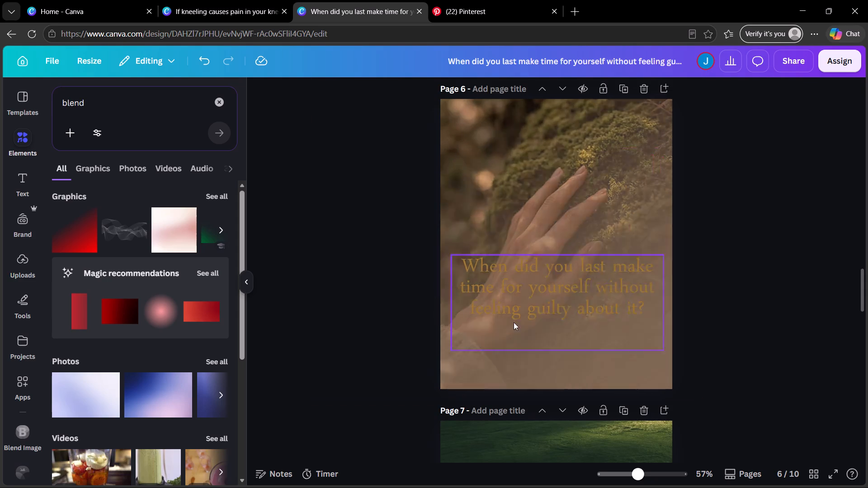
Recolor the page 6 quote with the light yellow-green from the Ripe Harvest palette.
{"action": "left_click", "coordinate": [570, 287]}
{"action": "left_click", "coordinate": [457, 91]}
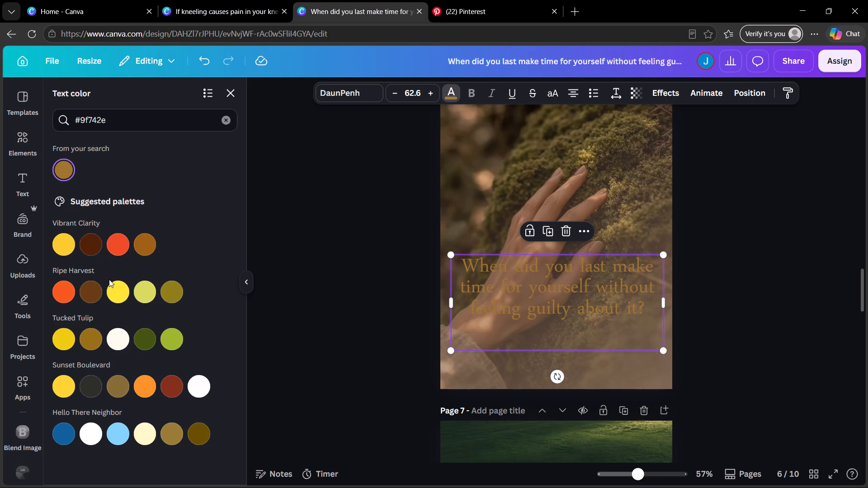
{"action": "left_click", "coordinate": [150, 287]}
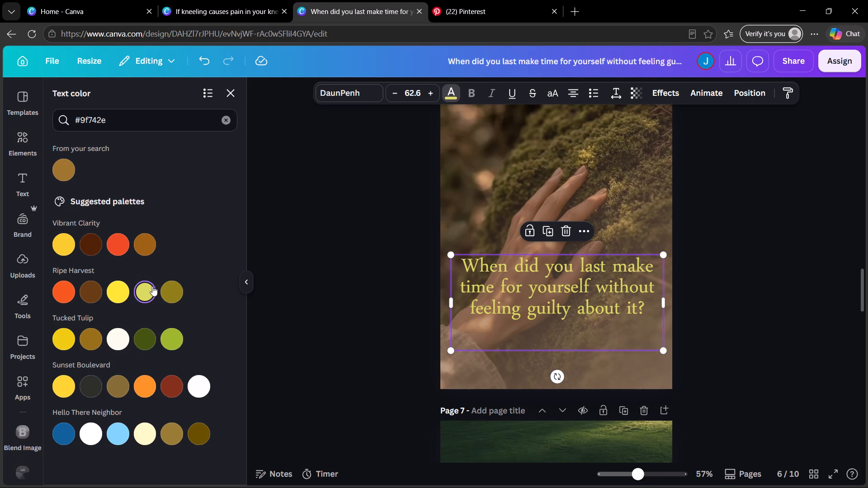
Nudge the page 6 quote slightly upward, keeping it horizontally centered.
{"action": "left_click_drag", "start_coordinate": [609, 286], "coordinate": [611, 272]}
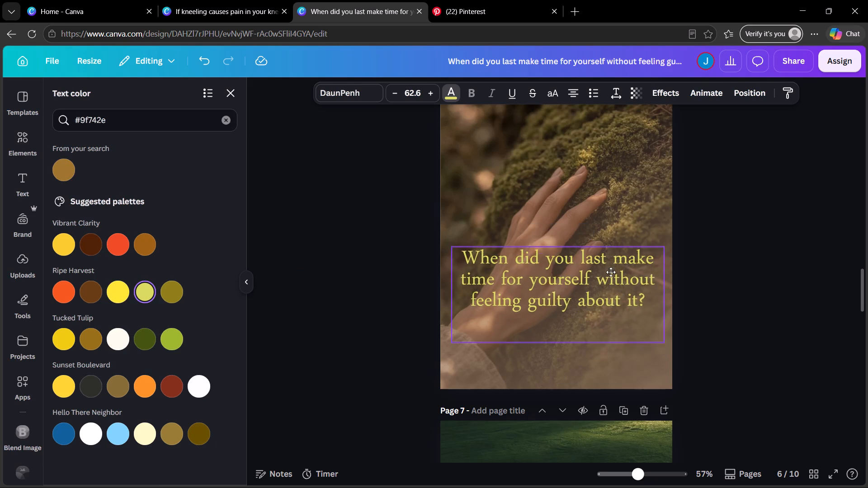
{"action": "left_click_drag", "start_coordinate": [611, 272], "coordinate": [609, 281]}
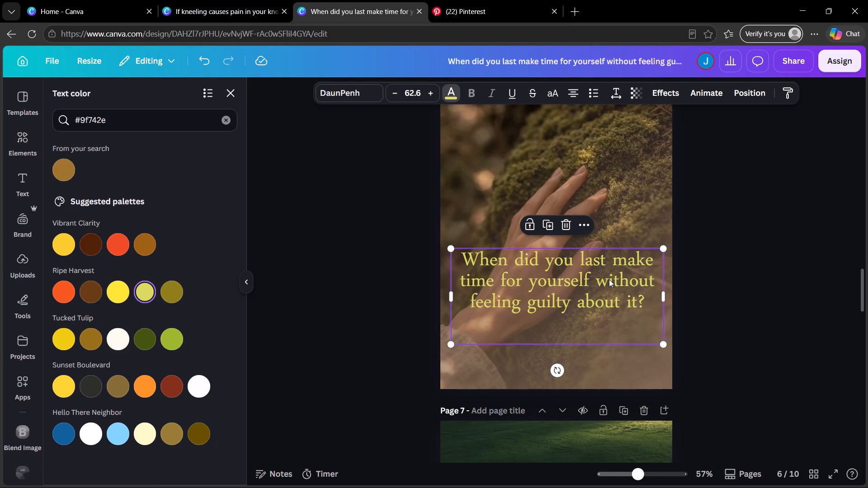
Add the uploaded color swatch chart image to page 6 and place it above the quote.
{"action": "left_click", "coordinate": [22, 269]}
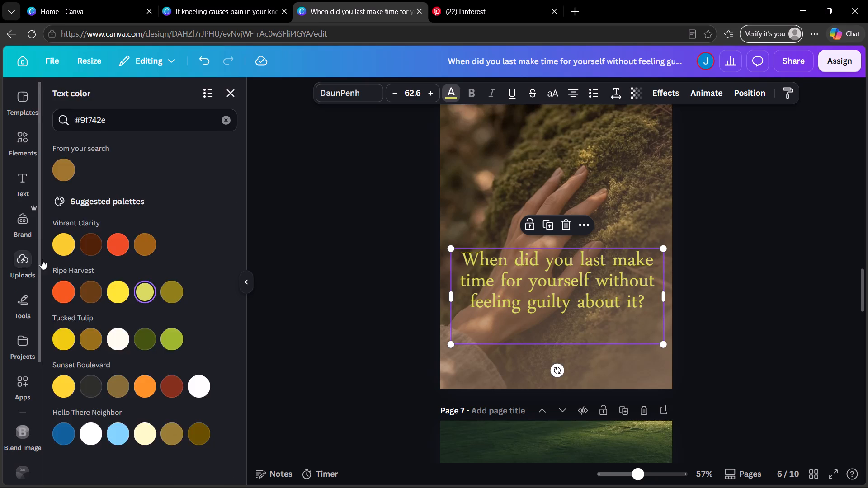
{"action": "scroll", "coordinate": [126, 264], "scroll_direction": "down", "scroll_amount": 12}
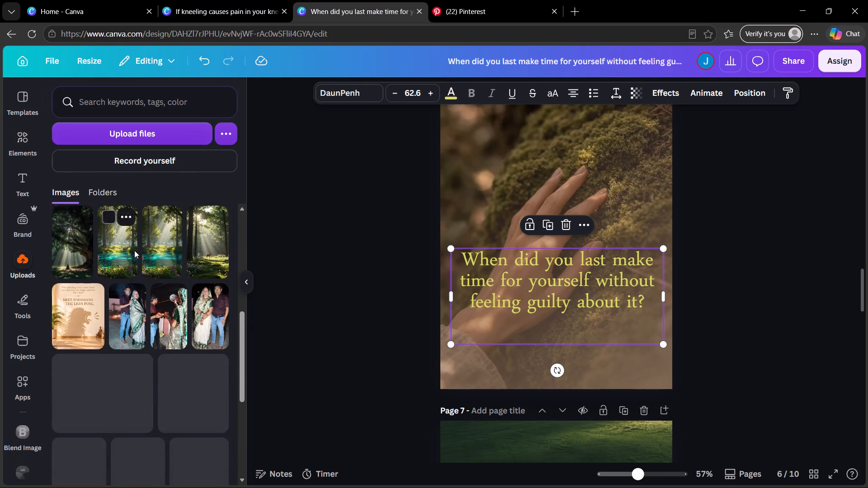
{"action": "scroll", "coordinate": [134, 250], "scroll_direction": "down", "scroll_amount": 9}
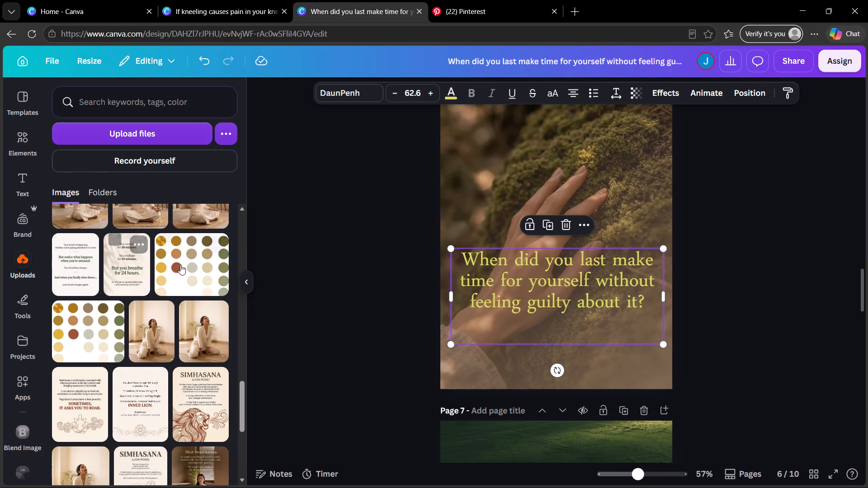
{"action": "left_click", "coordinate": [184, 266]}
{"action": "left_click_drag", "start_coordinate": [571, 233], "coordinate": [571, 168]}
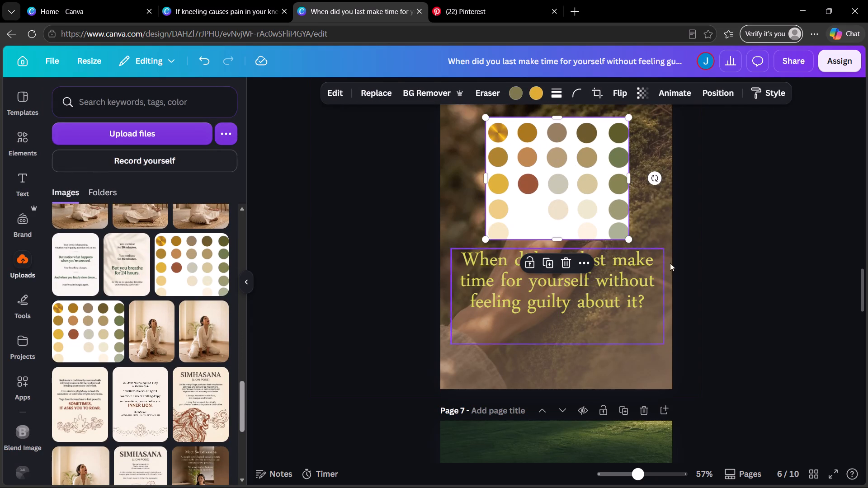
Recolor the page 6 quote with the golden yellow sampled from the third swatch in the chart's first column.
{"action": "left_click", "coordinate": [605, 272]}
{"action": "left_click", "coordinate": [455, 87]}
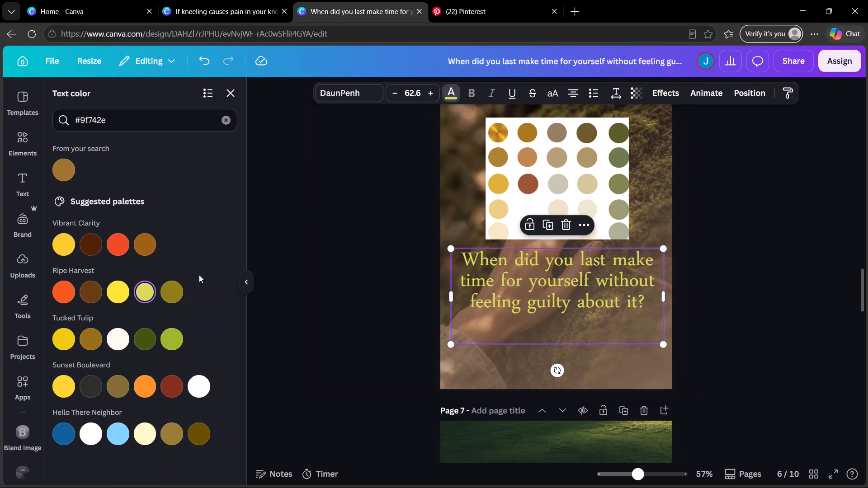
{"action": "left_click", "coordinate": [226, 120]}
{"action": "left_click", "coordinate": [82, 175]}
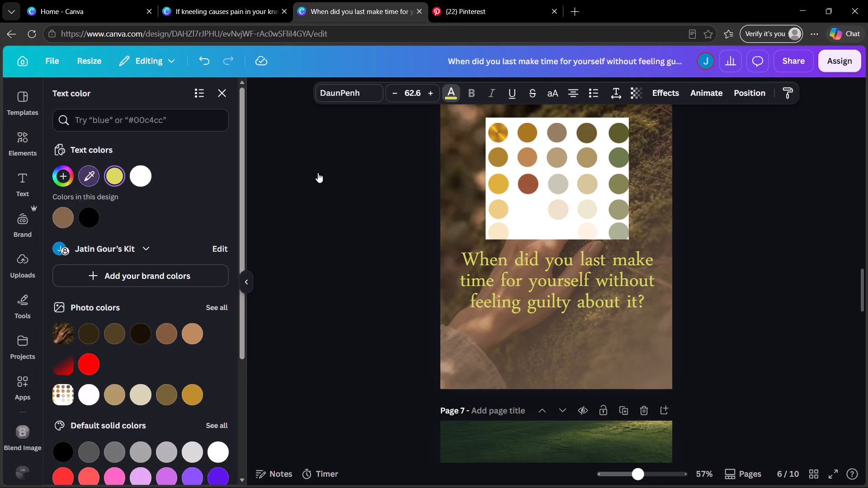
{"action": "left_click", "coordinate": [493, 179]}
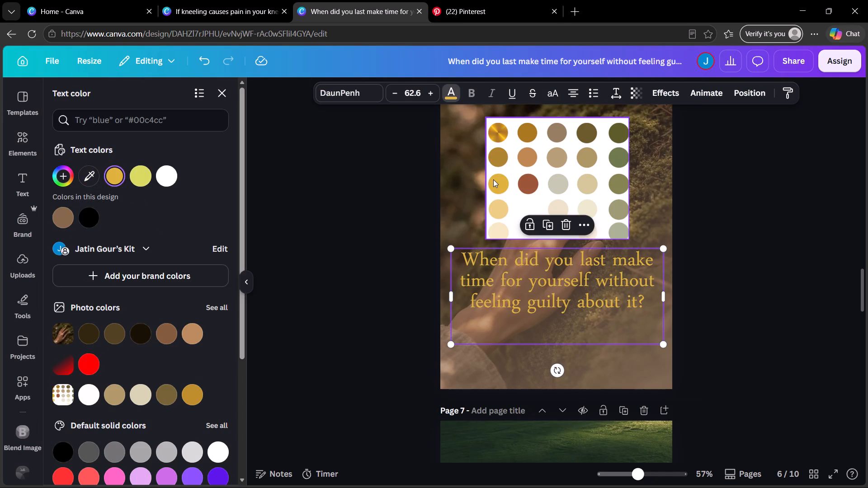
{"action": "double_click", "coordinate": [753, 214]}
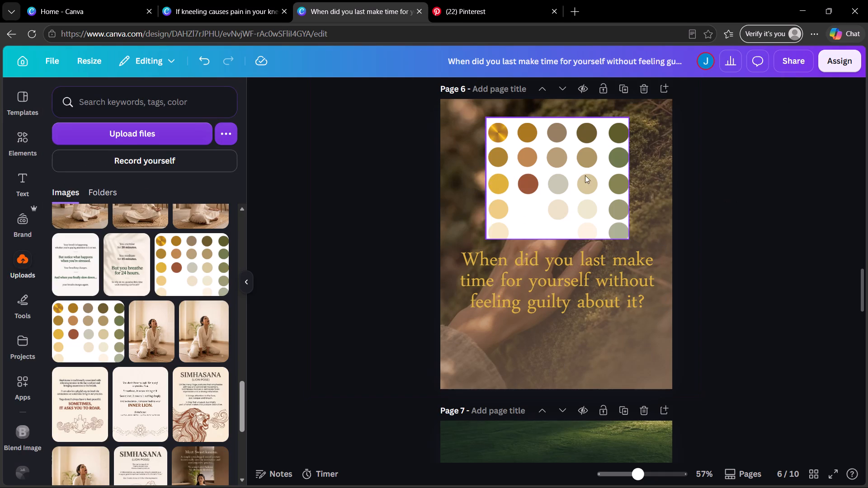
Move the color swatch chart off page 6.
{"action": "left_click_drag", "start_coordinate": [581, 176], "coordinate": [292, 198]}
Lighten the page 6 gradient overlay to a custom soft brown of about #A08265.
{"action": "left_click", "coordinate": [650, 234]}
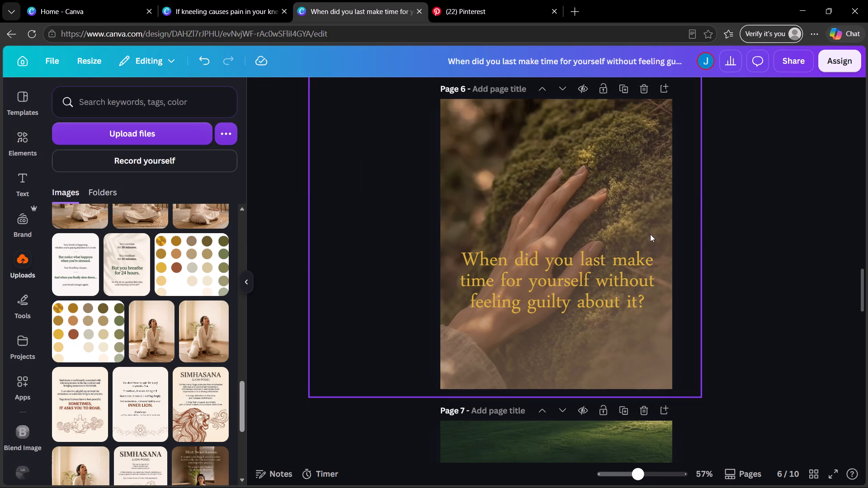
{"action": "left_click", "coordinate": [528, 91]}
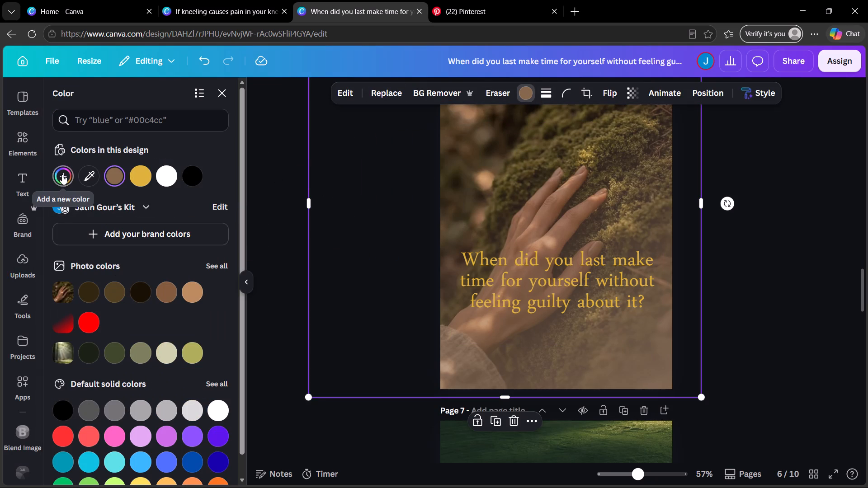
{"action": "left_click", "coordinate": [61, 174]}
{"action": "left_click_drag", "start_coordinate": [128, 225], "coordinate": [112, 220]}
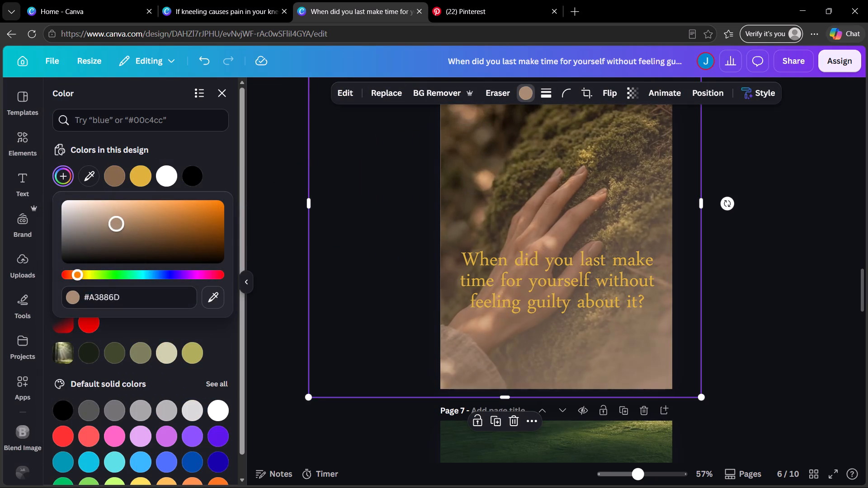
{"action": "left_click_drag", "start_coordinate": [112, 220], "coordinate": [123, 224]}
{"action": "left_click_drag", "start_coordinate": [123, 224], "coordinate": [123, 223]}
{"action": "double_click", "coordinate": [783, 311]}
{"action": "scroll", "coordinate": [783, 312], "scroll_direction": "up", "scroll_amount": 2}
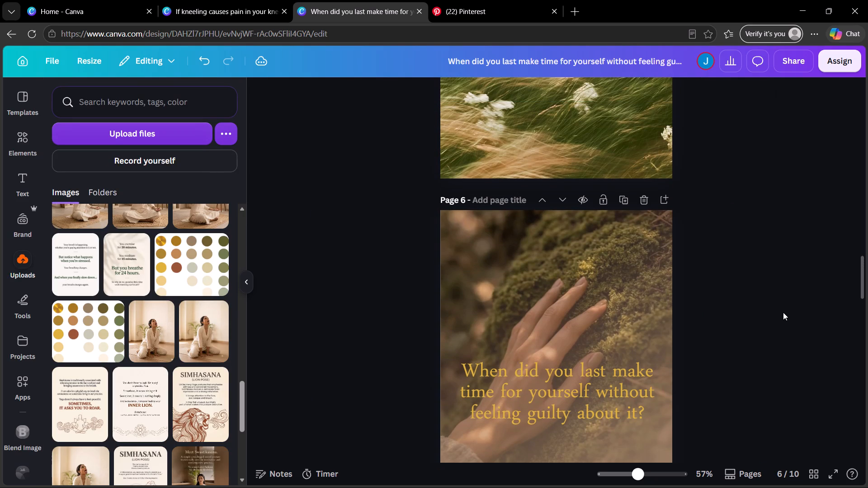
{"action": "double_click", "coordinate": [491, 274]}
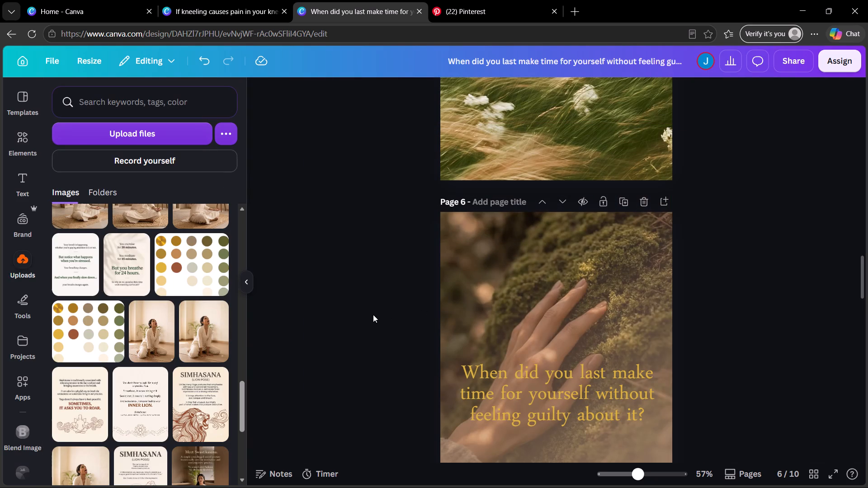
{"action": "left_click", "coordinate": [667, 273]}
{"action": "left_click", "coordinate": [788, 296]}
Move the page 6 quote slightly higher over the hand photo, keeping it horizontally centered.
{"action": "scroll", "coordinate": [778, 280], "scroll_direction": "down", "scroll_amount": 3}
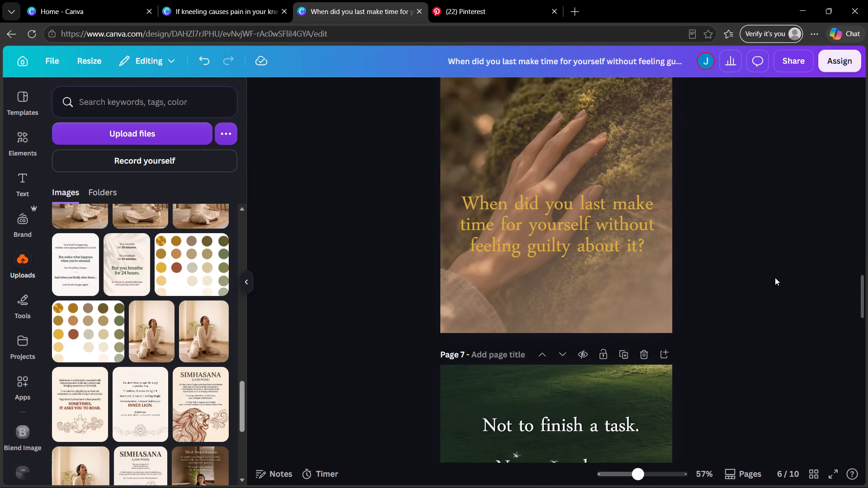
{"action": "left_click", "coordinate": [615, 221]}
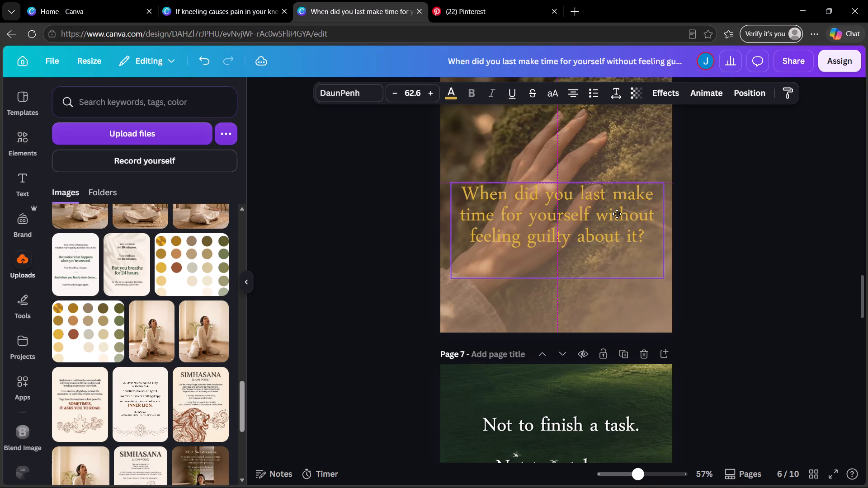
{"action": "double_click", "coordinate": [724, 220]}
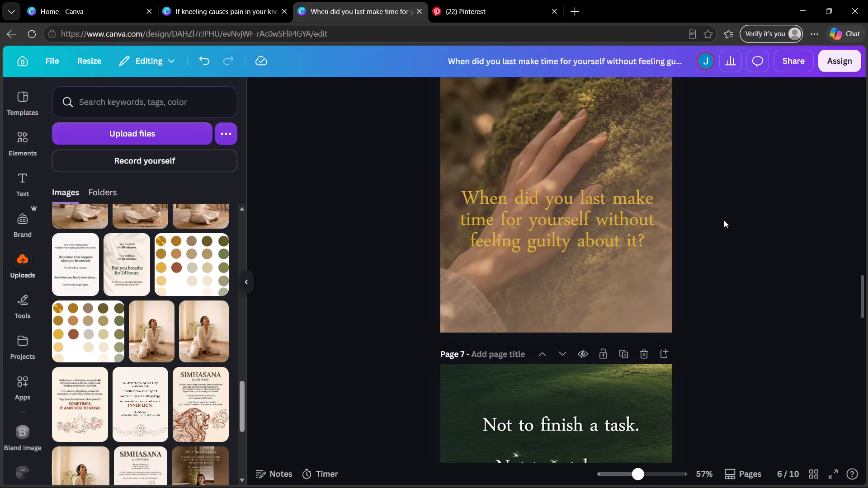
Recolor the page 6 quote text with the copied brown hex color #9f742e.
{"action": "scroll", "coordinate": [724, 220], "scroll_direction": "up", "scroll_amount": 2}
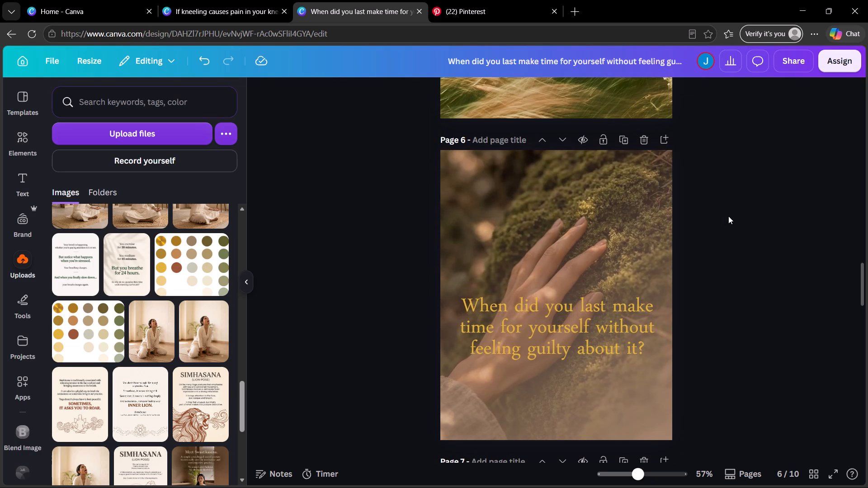
{"action": "left_click", "coordinate": [590, 315]}
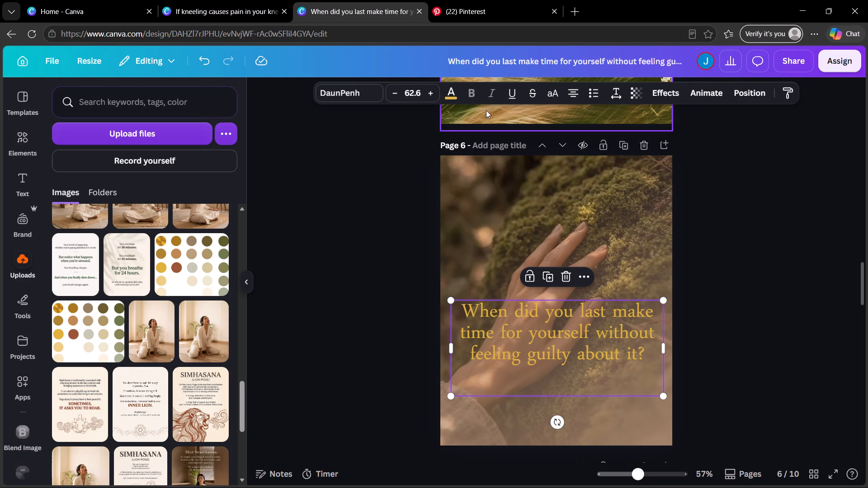
{"action": "left_click", "coordinate": [449, 89]}
{"action": "left_click", "coordinate": [154, 123]}
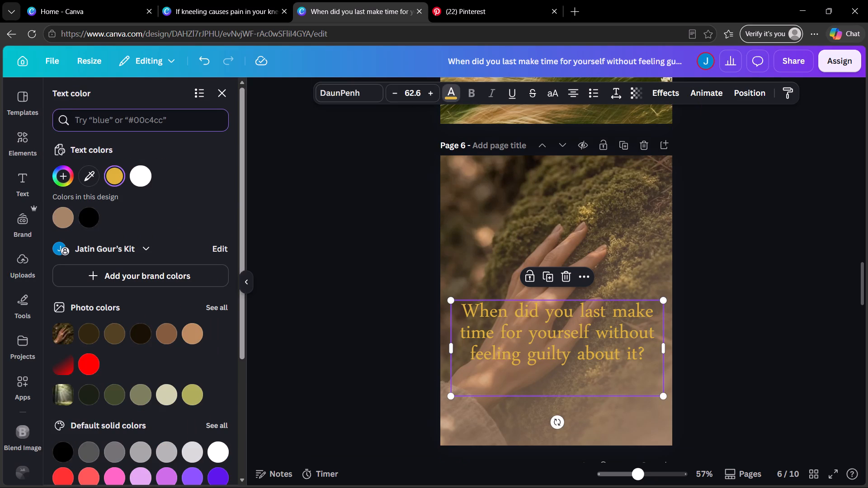
{"action": "key", "text": "ctrl+v"}
{"action": "left_click", "coordinate": [58, 162]}
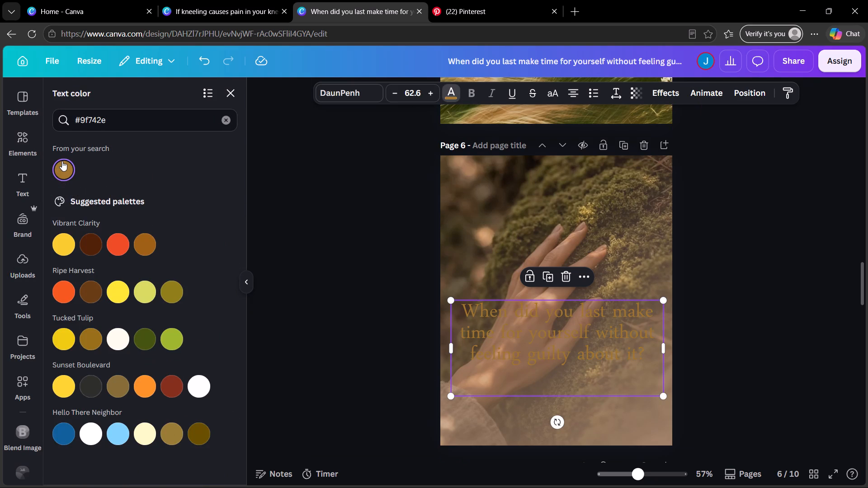
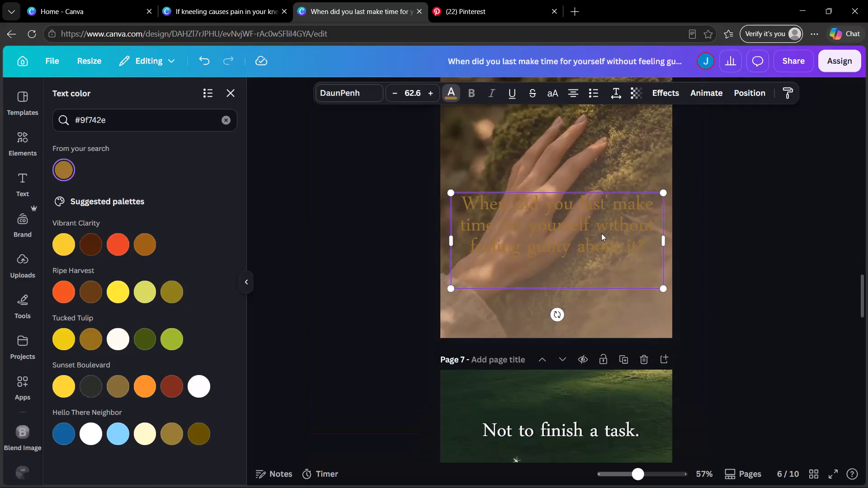
Recolor the gradient overlay on page 6 from soft brown to white (#ffffff), keeping the overlay selected.
{"action": "left_click_drag", "start_coordinate": [667, 310], "coordinate": [670, 298]}
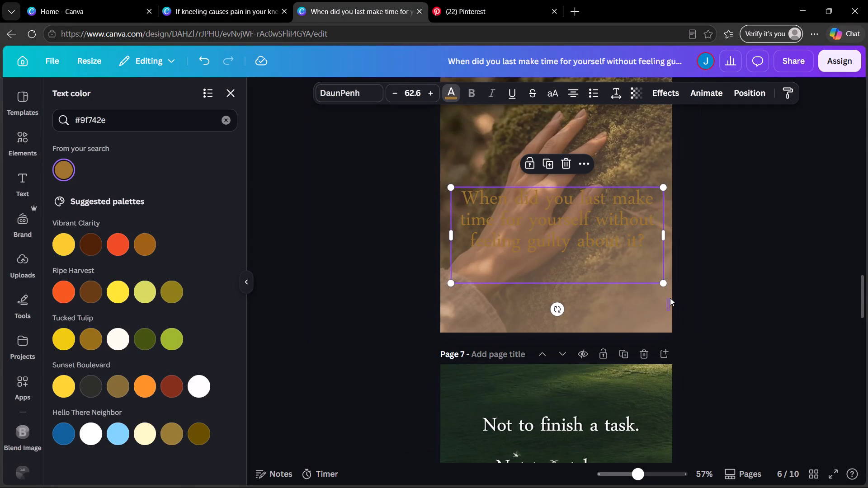
{"action": "left_click_drag", "start_coordinate": [670, 298], "coordinate": [670, 296]}
{"action": "double_click", "coordinate": [633, 304]}
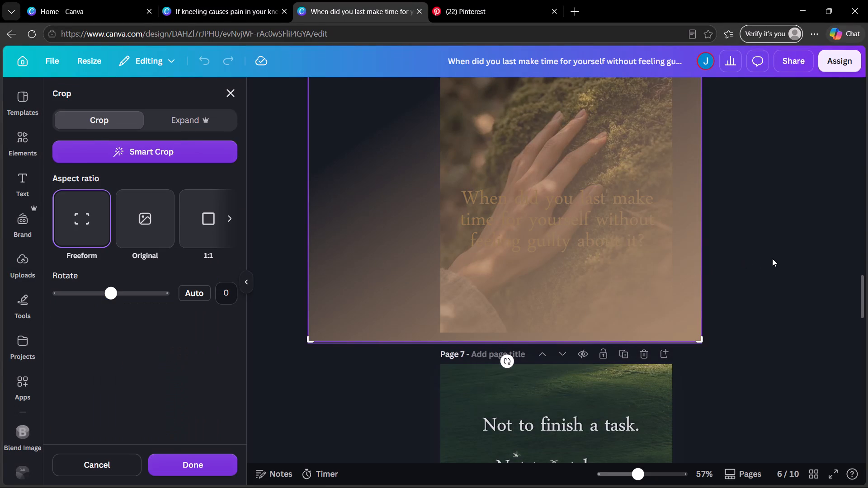
{"action": "left_click", "coordinate": [772, 258]}
{"action": "left_click", "coordinate": [523, 98]}
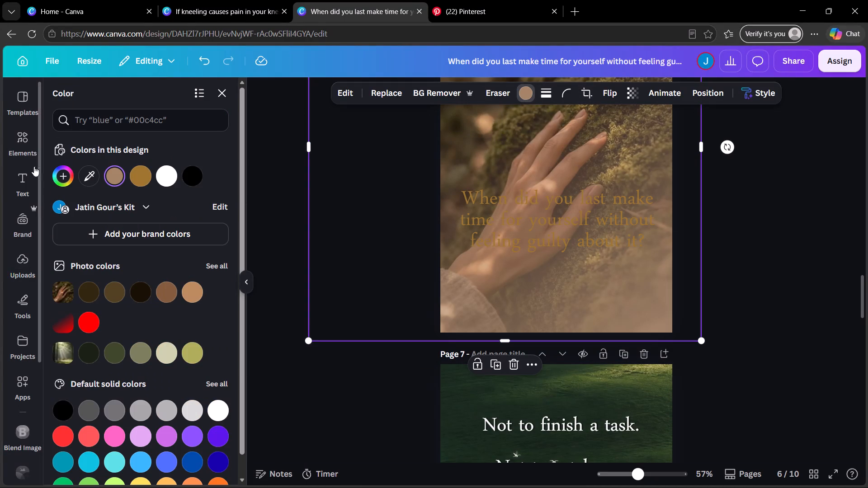
{"action": "left_click", "coordinate": [169, 183]}
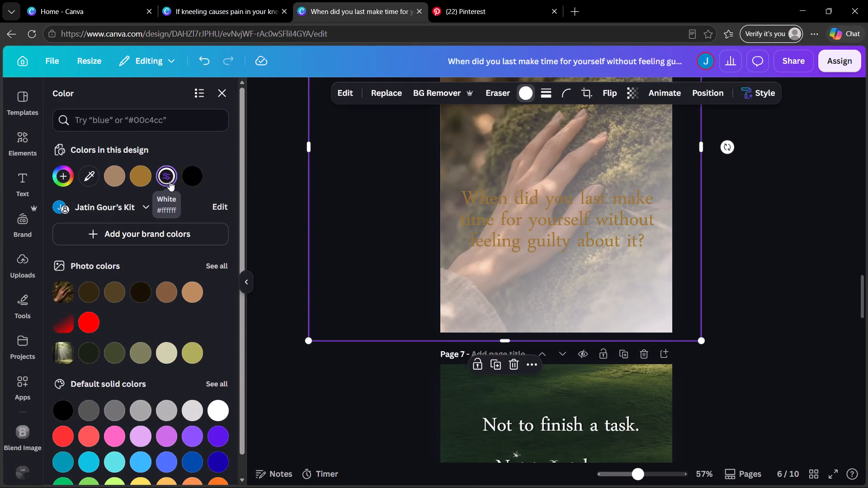
{"action": "double_click", "coordinate": [722, 253]}
{"action": "scroll", "coordinate": [722, 253], "scroll_direction": "up", "scroll_amount": 2}
{"action": "left_click", "coordinate": [528, 209]}
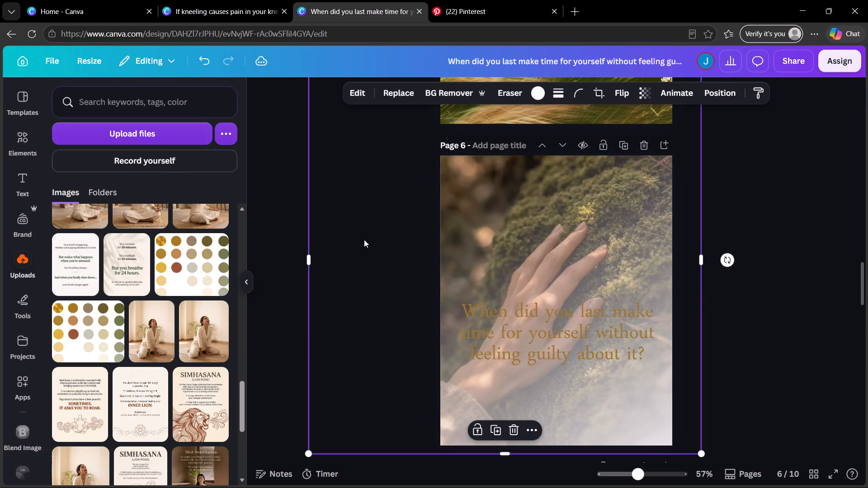
Narrow the page 6 gradient overlay by trimming its left side inward, keeping it wider than the page.
{"action": "left_click_drag", "start_coordinate": [306, 258], "coordinate": [453, 264]}
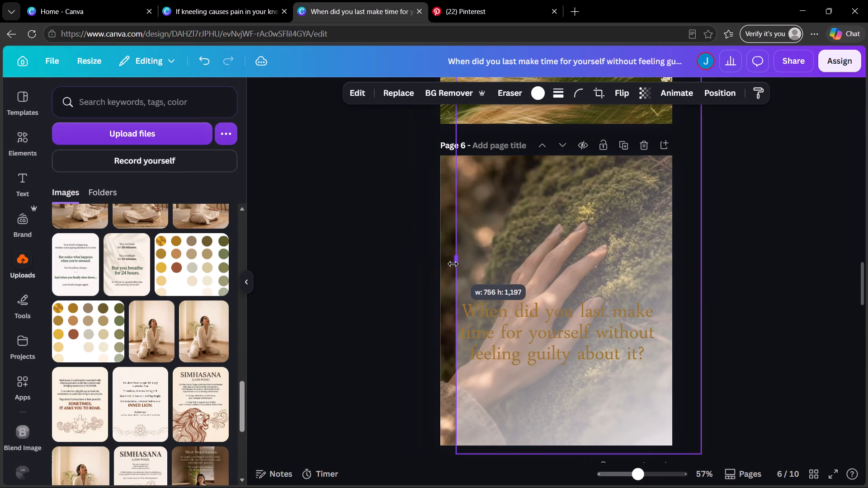
{"action": "left_click_drag", "start_coordinate": [453, 264], "coordinate": [389, 262]}
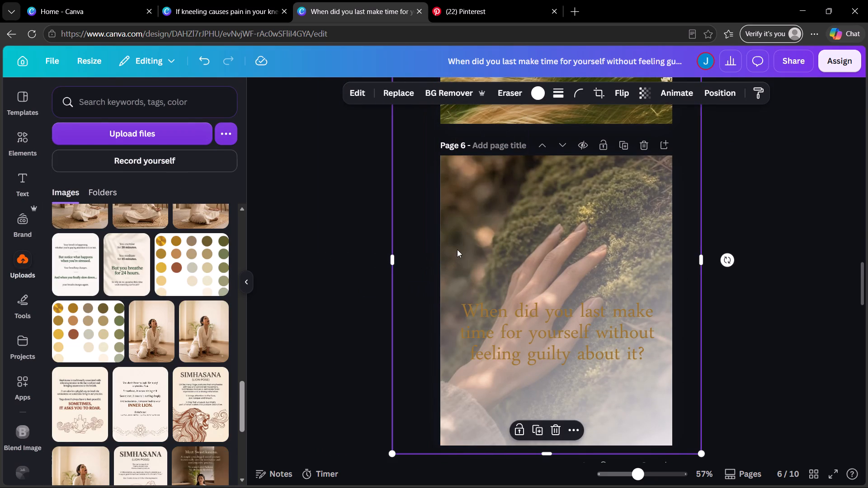
{"action": "double_click", "coordinate": [457, 249]}
{"action": "left_click_drag", "start_coordinate": [393, 227], "coordinate": [382, 230]}
{"action": "double_click", "coordinate": [703, 226]}
{"action": "left_click", "coordinate": [726, 221]}
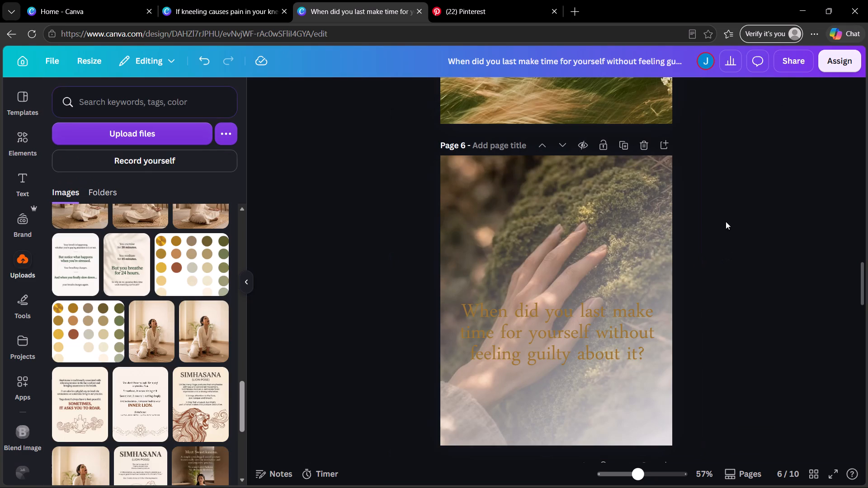
Move the page 6 quote slightly higher, keeping it horizontally centred on the page.
{"action": "left_click", "coordinate": [679, 244]}
{"action": "left_click", "coordinate": [654, 239]}
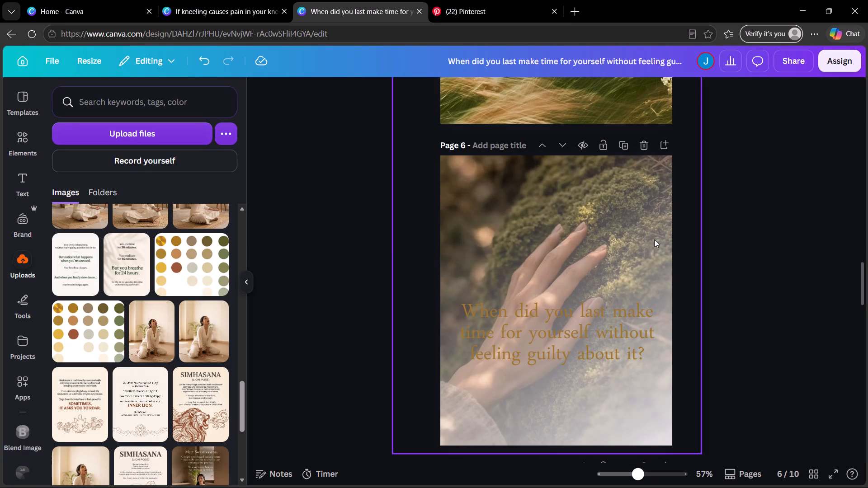
{"action": "left_click_drag", "start_coordinate": [618, 341], "coordinate": [614, 400]}
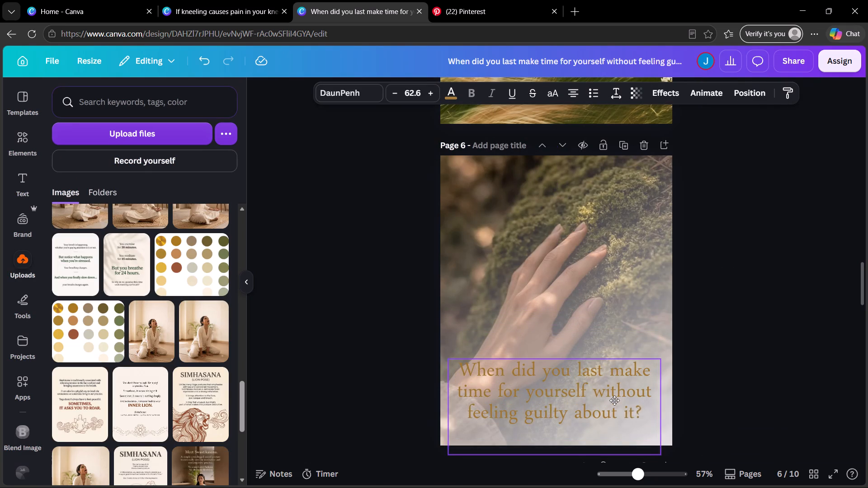
{"action": "left_click_drag", "start_coordinate": [614, 400], "coordinate": [614, 326]}
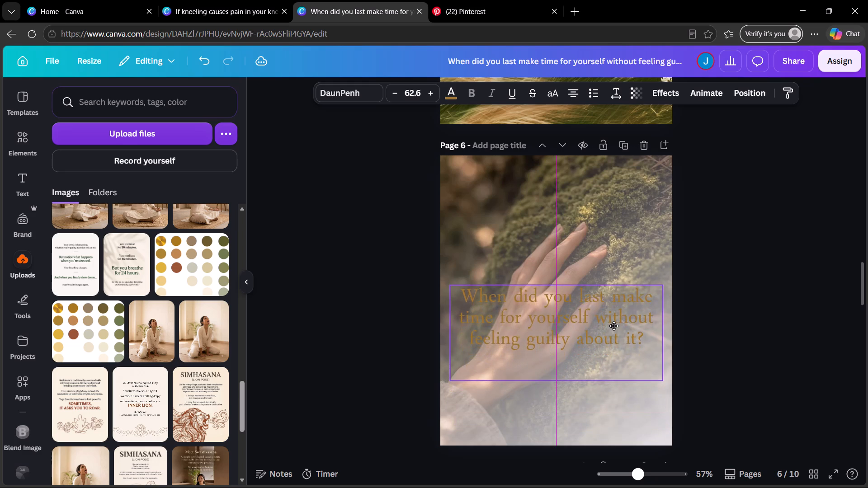
{"action": "left_click_drag", "start_coordinate": [614, 326], "coordinate": [614, 320]}
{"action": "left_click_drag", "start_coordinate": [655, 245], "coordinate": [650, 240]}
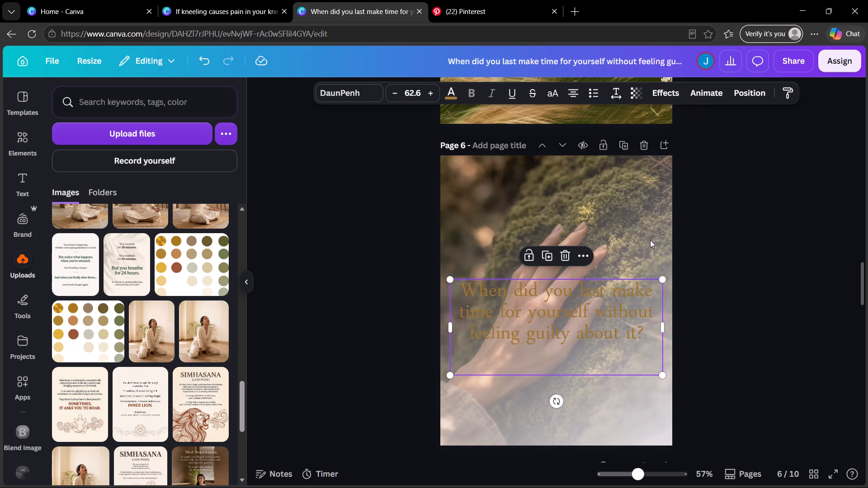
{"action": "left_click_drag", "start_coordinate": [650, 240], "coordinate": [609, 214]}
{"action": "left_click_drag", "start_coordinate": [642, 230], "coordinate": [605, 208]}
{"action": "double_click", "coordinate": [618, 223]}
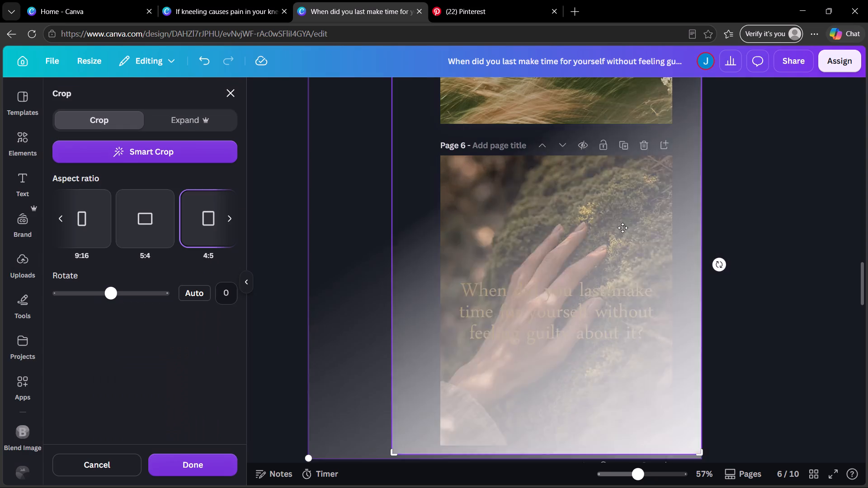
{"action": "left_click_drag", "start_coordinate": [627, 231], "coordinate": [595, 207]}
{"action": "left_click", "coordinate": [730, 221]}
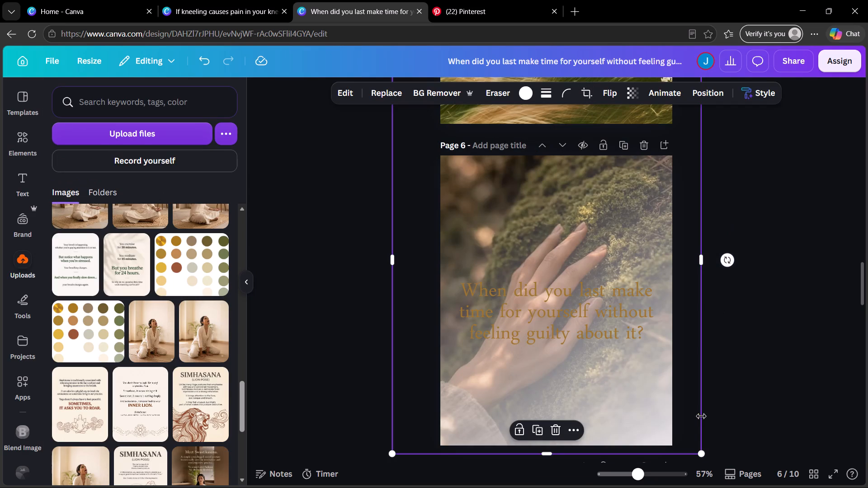
Shift the gradient overlay up and left, and enlarge it from its lower-right corner until it covers page 6 down to the bottom edge.
{"action": "left_click_drag", "start_coordinate": [655, 418], "coordinate": [617, 361]}
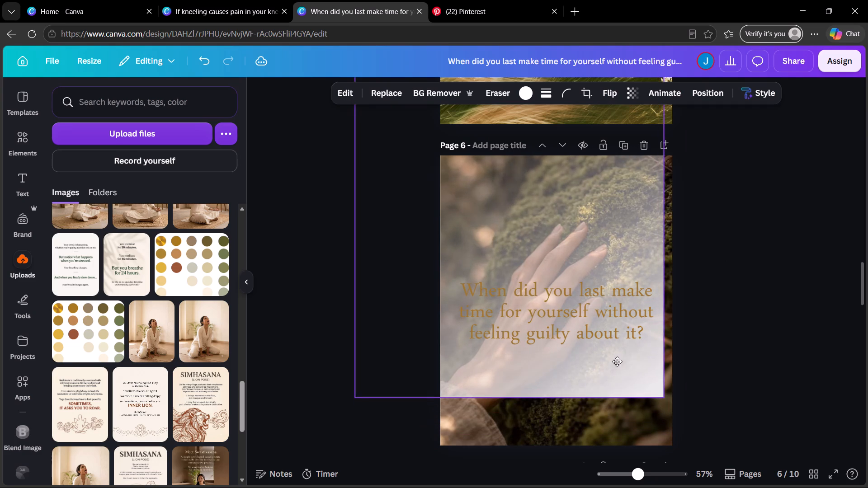
{"action": "left_click_drag", "start_coordinate": [617, 361], "coordinate": [615, 361]}
{"action": "left_click_drag", "start_coordinate": [664, 397], "coordinate": [694, 441]}
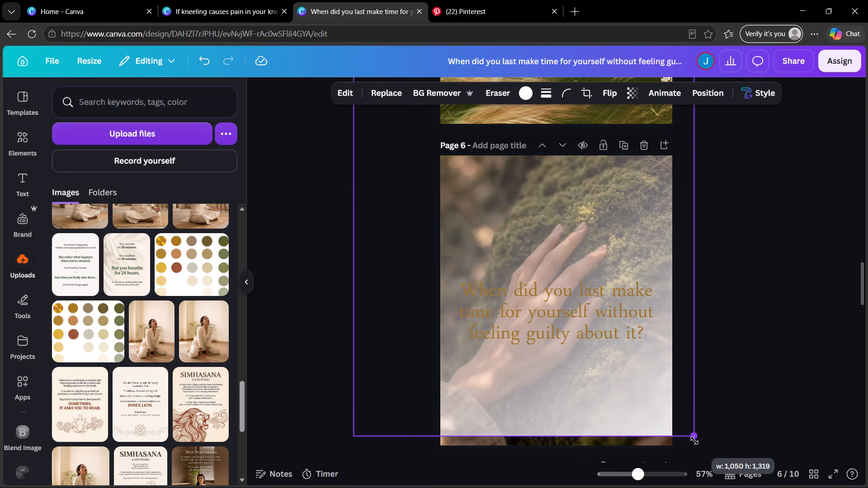
{"action": "left_click_drag", "start_coordinate": [694, 441], "coordinate": [701, 449]}
{"action": "double_click", "coordinate": [771, 389]}
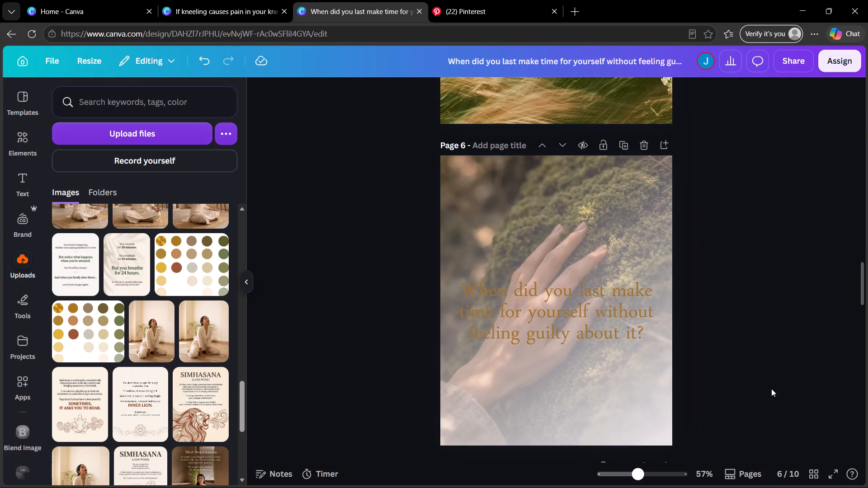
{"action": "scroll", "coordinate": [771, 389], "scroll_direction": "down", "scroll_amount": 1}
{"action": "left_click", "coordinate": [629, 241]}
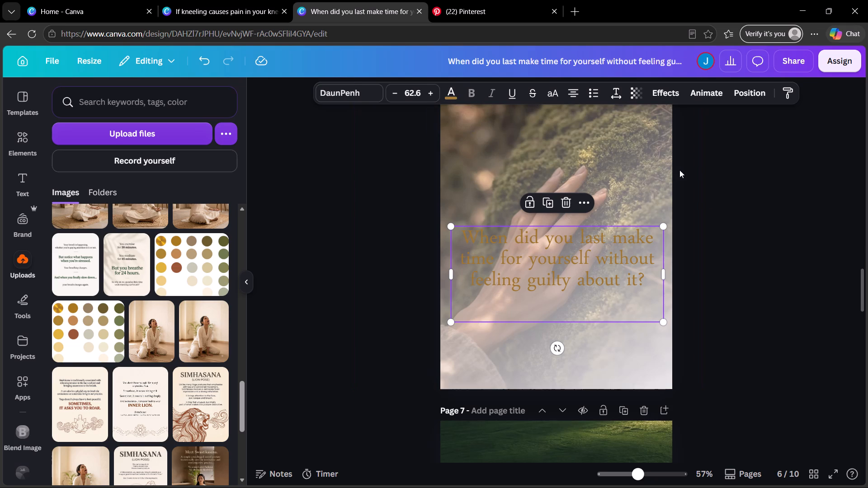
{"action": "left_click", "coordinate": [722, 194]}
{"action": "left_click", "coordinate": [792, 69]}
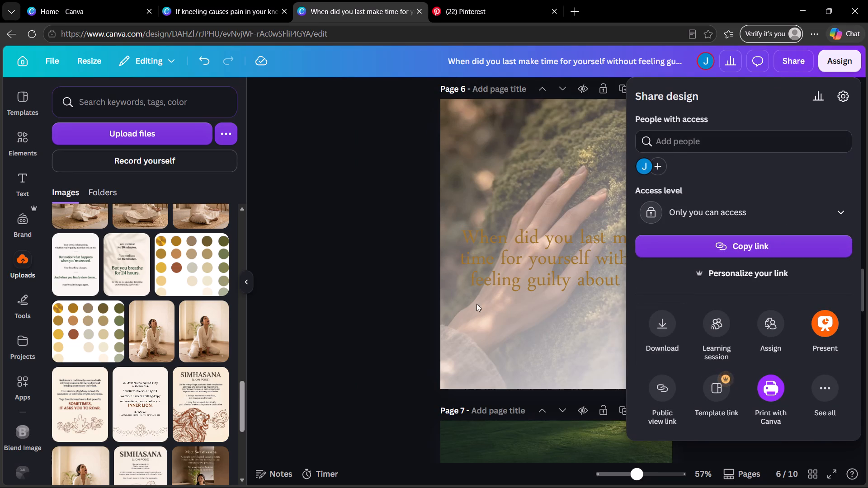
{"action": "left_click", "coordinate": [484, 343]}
Recolor the page 6 gradient overlay with the medium olive-brown from the hand photo's colors.
{"action": "left_click", "coordinate": [489, 340]}
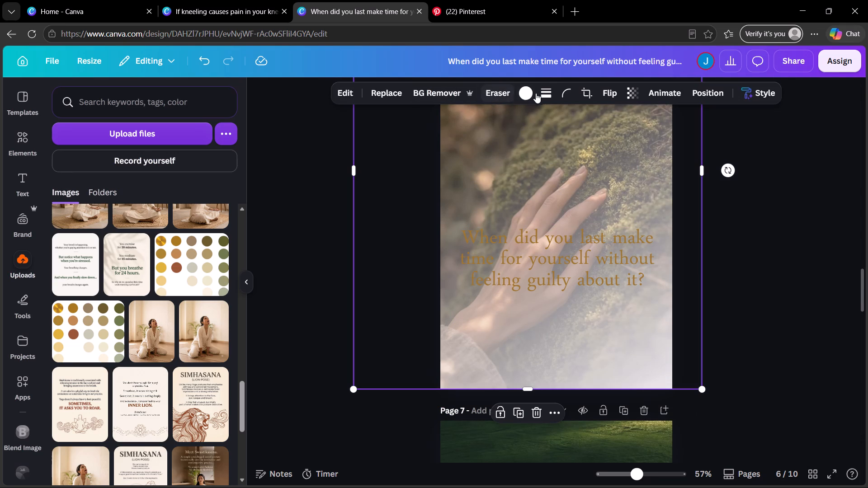
{"action": "left_click", "coordinate": [540, 91]}
{"action": "left_click", "coordinate": [526, 89]}
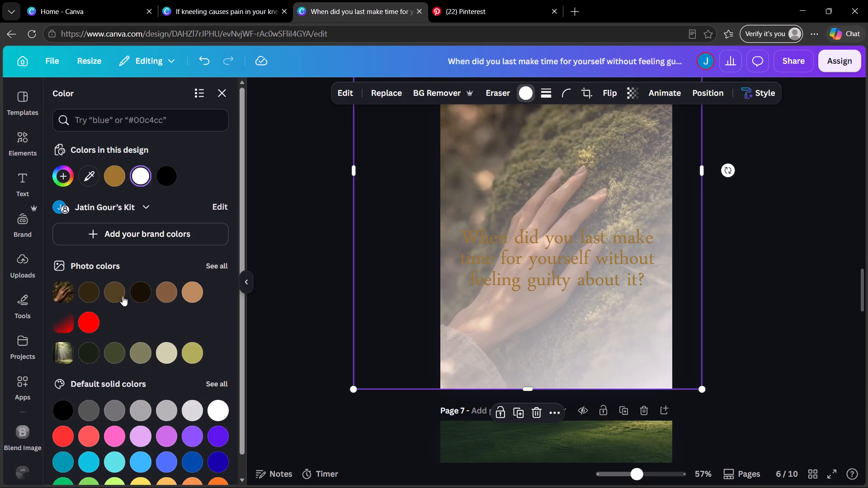
{"action": "left_click", "coordinate": [118, 293]}
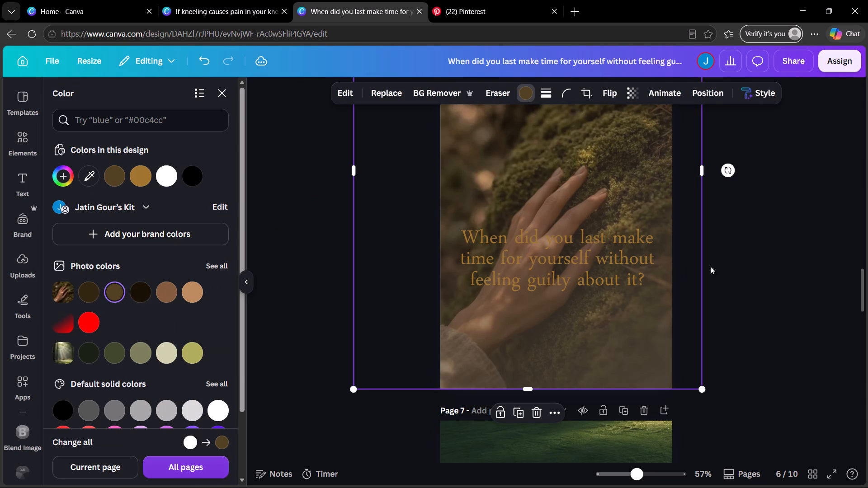
{"action": "double_click", "coordinate": [760, 255]}
Move the quote slightly lower on page 6.
{"action": "scroll", "coordinate": [760, 255], "scroll_direction": "up", "scroll_amount": 1}
{"action": "left_click_drag", "start_coordinate": [631, 336], "coordinate": [631, 350]}
{"action": "left_click", "coordinate": [716, 314]}
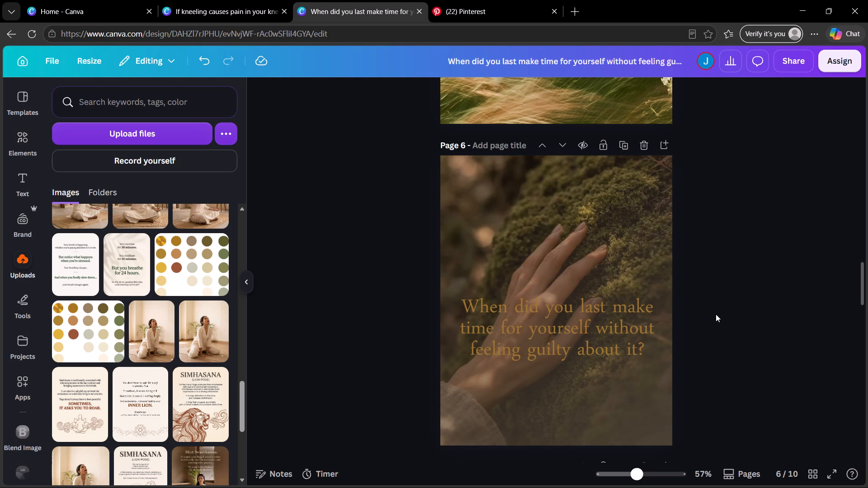
Download only page 6 as a PNG.
{"action": "scroll", "coordinate": [716, 314], "scroll_direction": "down", "scroll_amount": 1}
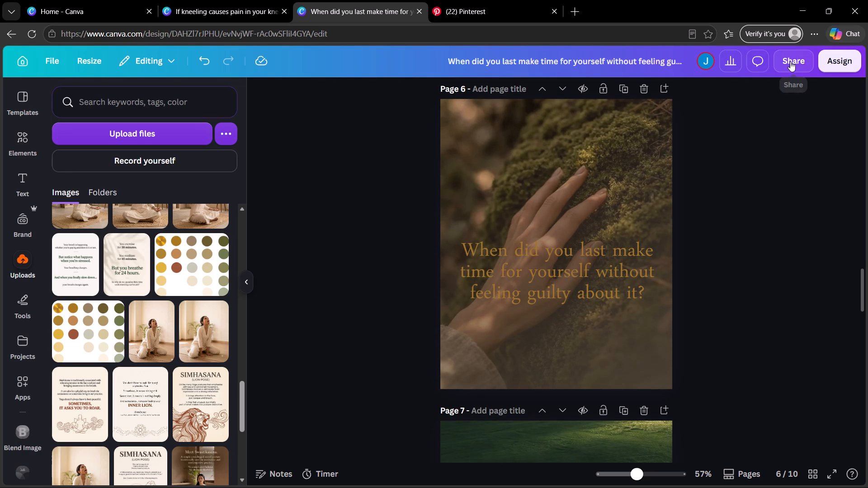
{"action": "left_click", "coordinate": [790, 61]}
{"action": "left_click", "coordinate": [656, 339]}
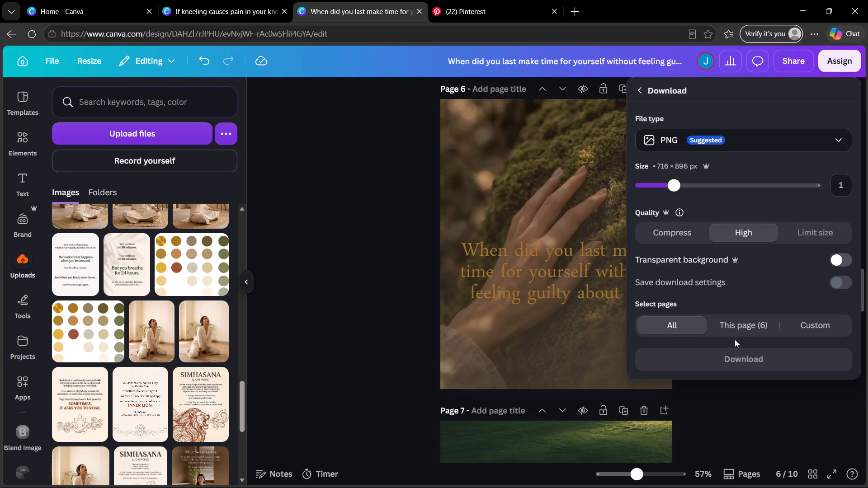
{"action": "left_click", "coordinate": [729, 324]}
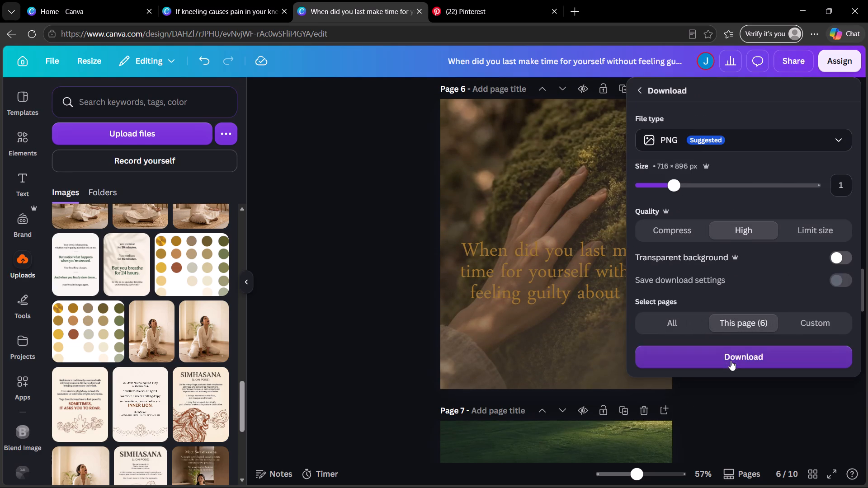
{"action": "left_click", "coordinate": [731, 362]}
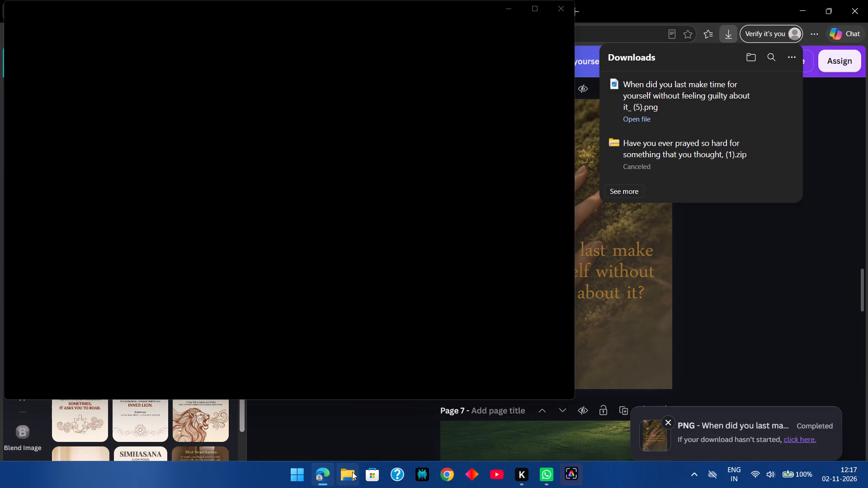
View the downloaded page 6 image enlarged in Adobe Express Photos and return to the Canva design.
{"action": "left_click", "coordinate": [530, 10]}
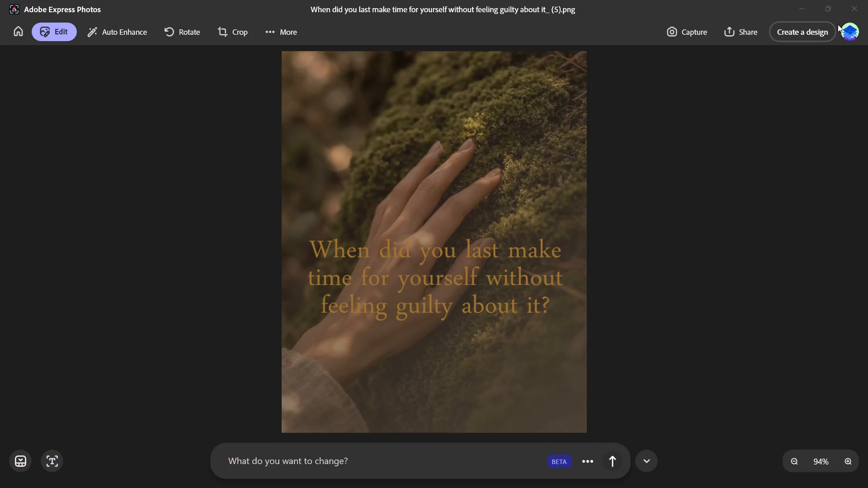
{"action": "left_click", "coordinate": [791, 0]}
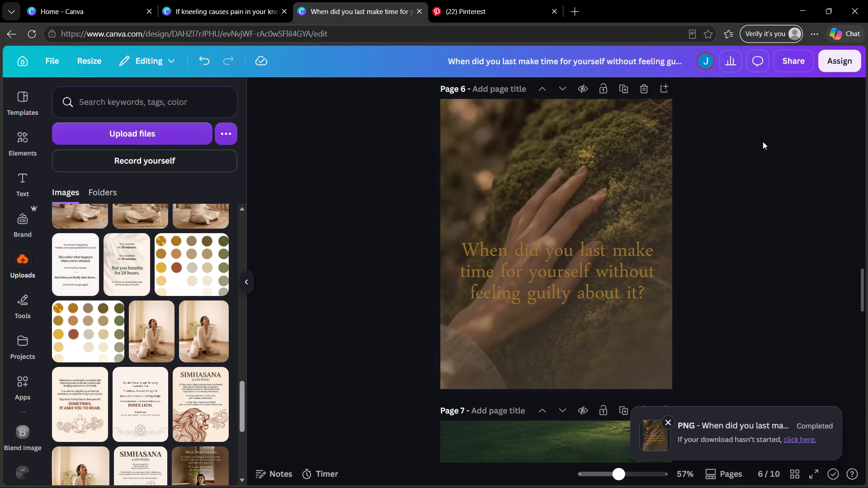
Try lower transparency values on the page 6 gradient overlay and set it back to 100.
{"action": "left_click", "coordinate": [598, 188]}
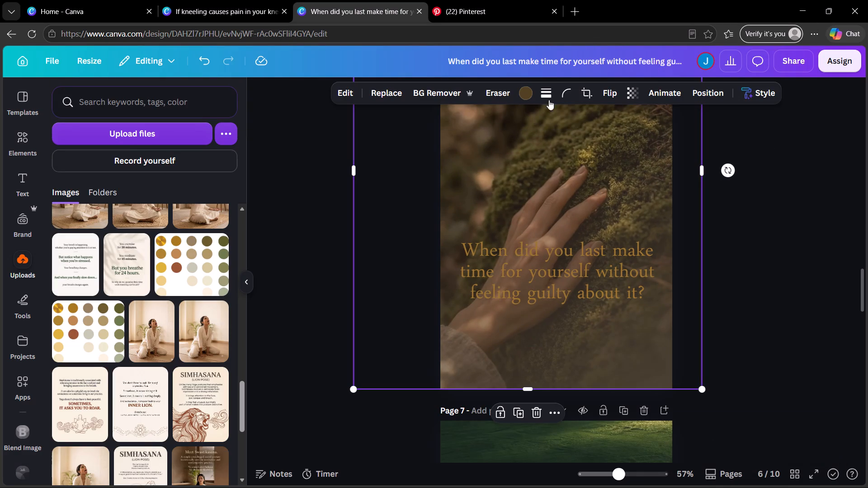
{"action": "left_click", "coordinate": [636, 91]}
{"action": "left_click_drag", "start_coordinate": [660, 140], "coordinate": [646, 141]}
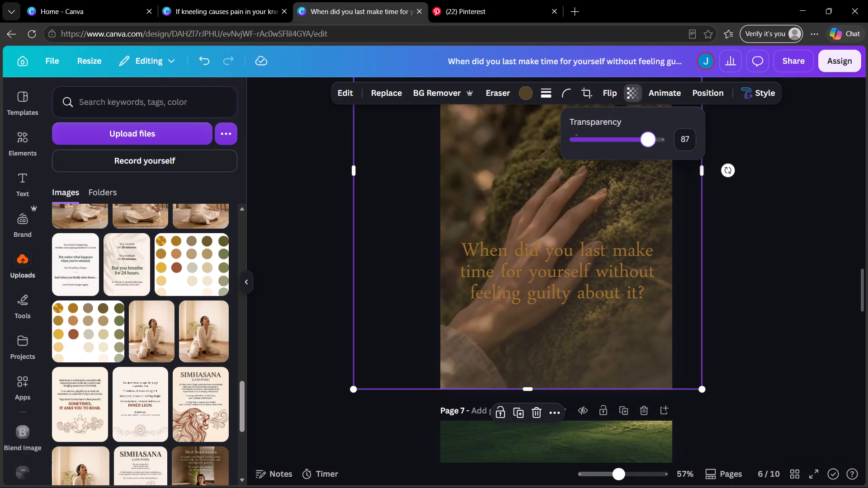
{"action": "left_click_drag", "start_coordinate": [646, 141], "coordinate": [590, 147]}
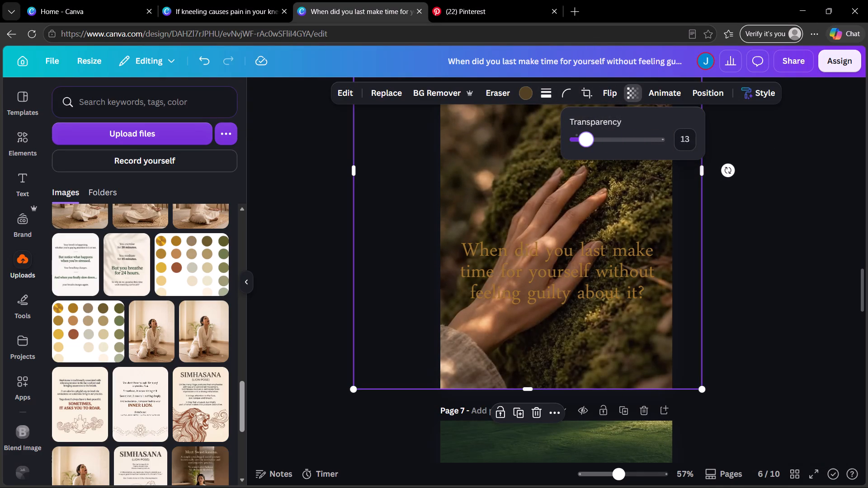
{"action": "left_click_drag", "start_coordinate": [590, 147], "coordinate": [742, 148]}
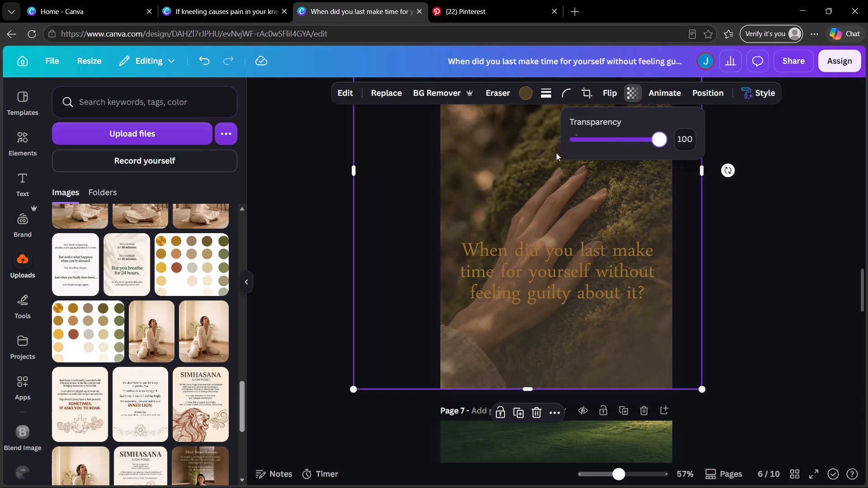
Recolor the page 6 gradient overlay with the darkest near-black brown from the hand photo's colors.
{"action": "left_click", "coordinate": [527, 93]}
{"action": "left_click", "coordinate": [132, 287]}
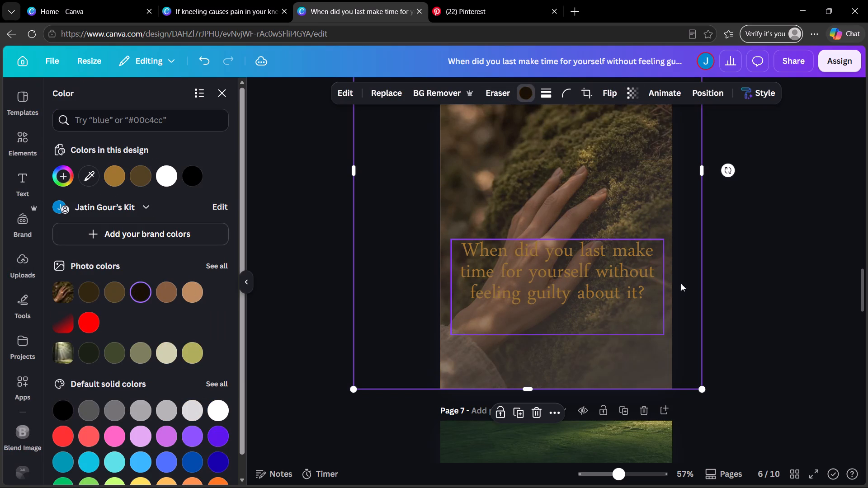
{"action": "double_click", "coordinate": [745, 278]}
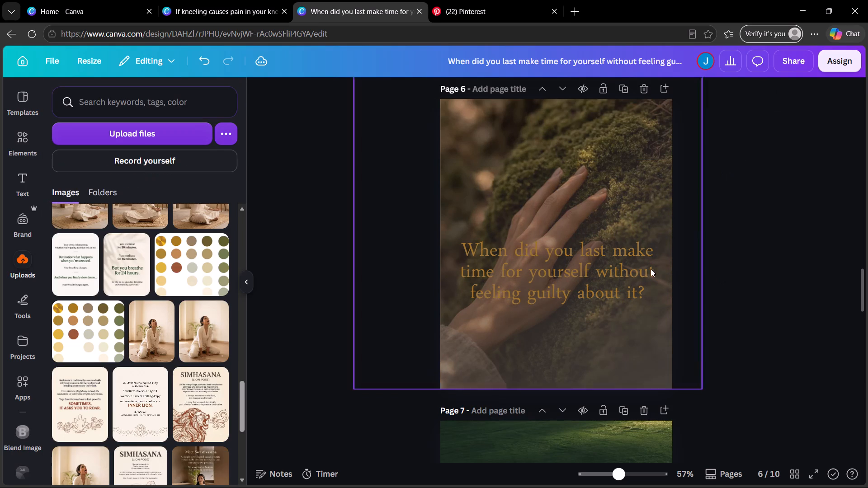
Nudge the page 6 quote down by ten small increments.
{"action": "left_click", "coordinate": [635, 267]}
{"action": "key", "text": "Down"}
{"action": "key", "text": "Down"}
{"action": "key", "text": "Down"}
{"action": "key", "text": "Down"}
{"action": "key", "text": "Down"}
{"action": "key", "text": "Down"}
{"action": "key", "text": "Down"}
{"action": "key", "text": "Down"}
{"action": "key", "text": "Down"}
{"action": "key", "text": "Down"}
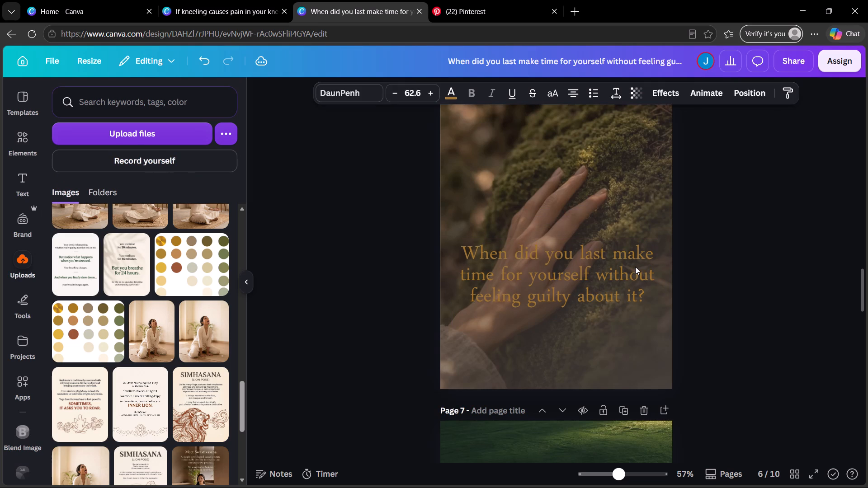
{"action": "left_click", "coordinate": [708, 266]}
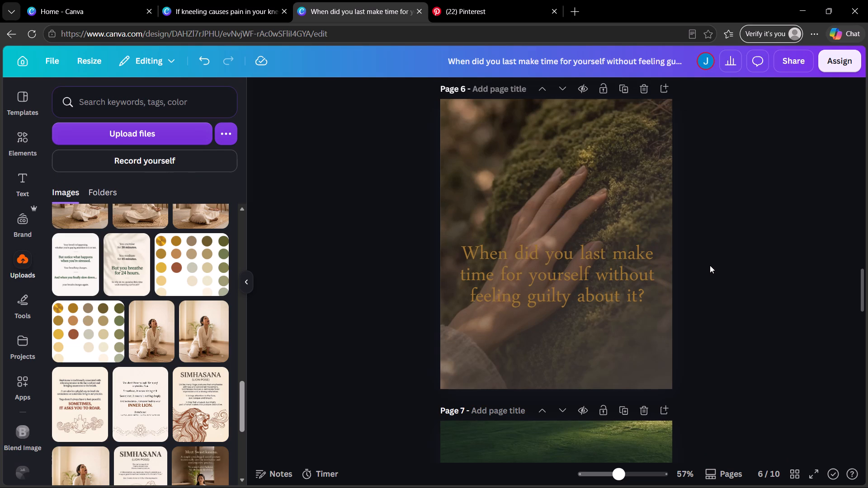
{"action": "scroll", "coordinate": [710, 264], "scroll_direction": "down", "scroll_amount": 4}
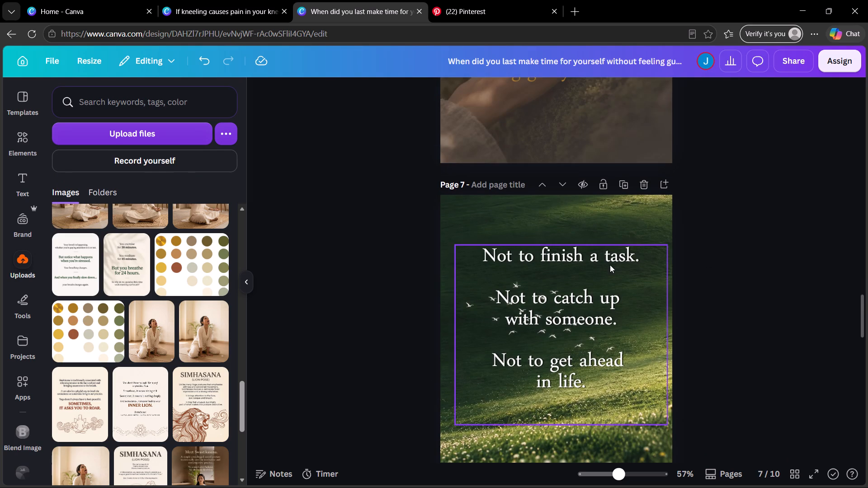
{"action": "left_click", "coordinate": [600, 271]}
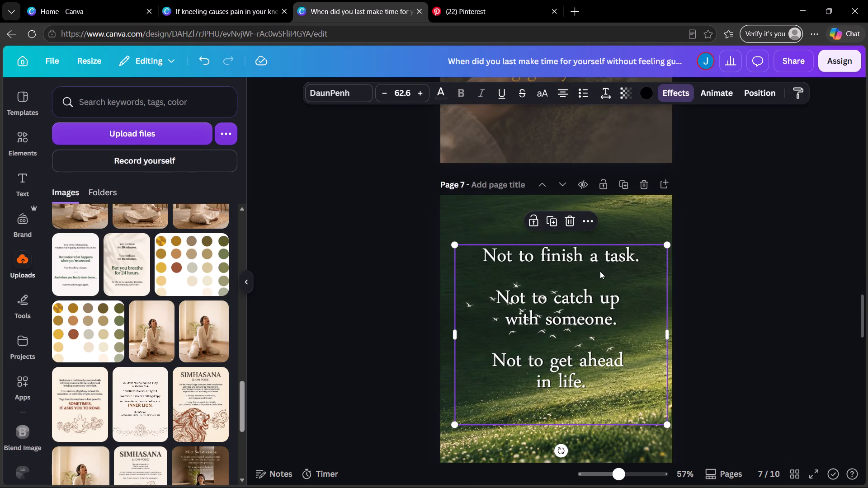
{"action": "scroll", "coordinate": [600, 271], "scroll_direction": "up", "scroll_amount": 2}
Shorten the near-black brown gradient overlay on page 6 by lowering its top edge to just above the page.
{"action": "left_click", "coordinate": [627, 351]}
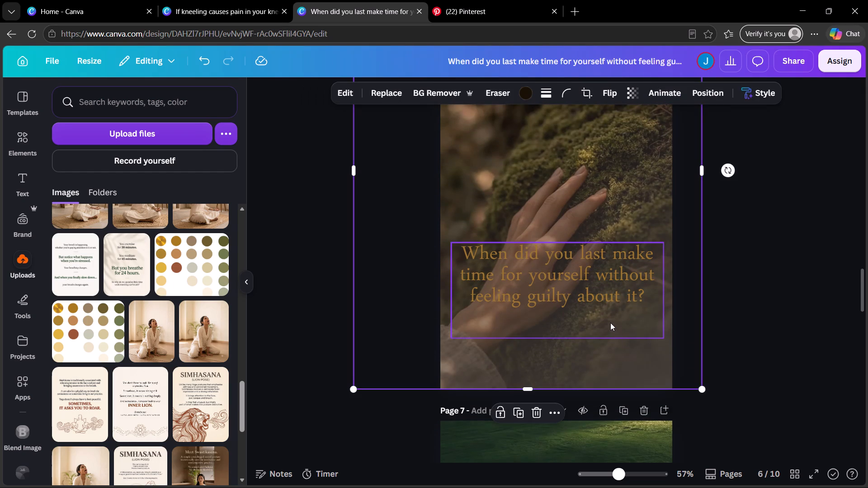
{"action": "scroll", "coordinate": [538, 156], "scroll_direction": "up", "scroll_amount": 2}
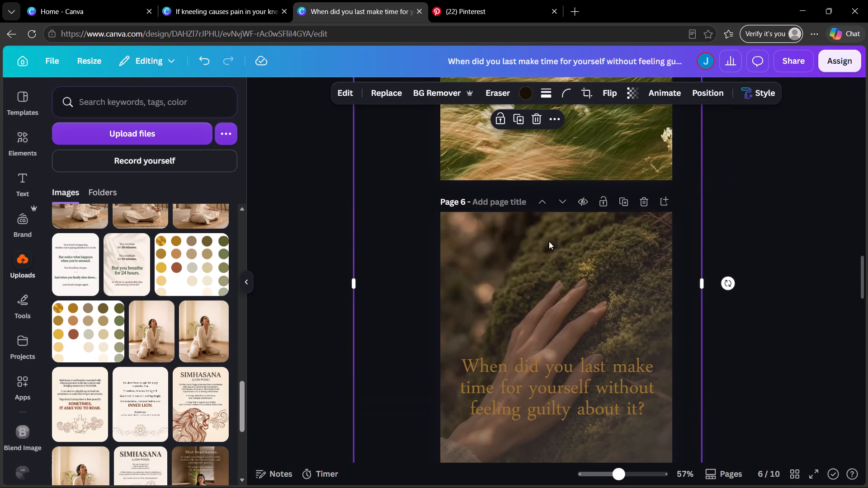
{"action": "scroll", "coordinate": [547, 258], "scroll_direction": "up", "scroll_amount": 2}
{"action": "left_click_drag", "start_coordinate": [535, 178], "coordinate": [556, 305]}
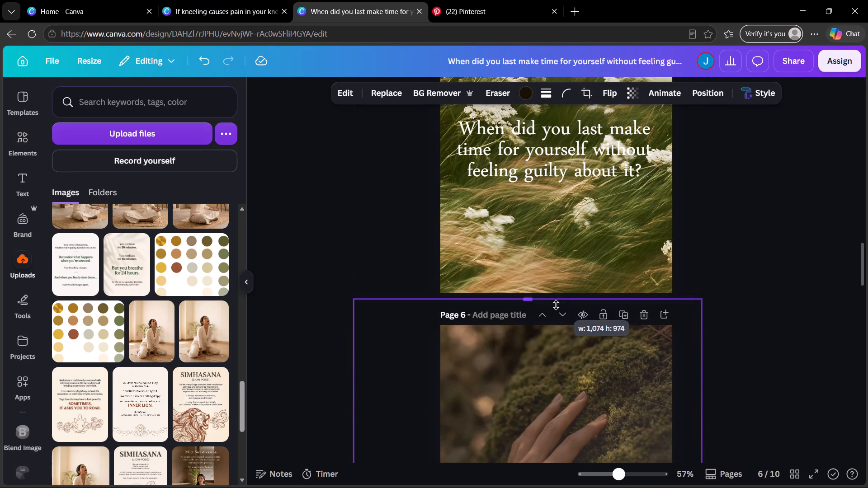
{"action": "left_click_drag", "start_coordinate": [556, 305], "coordinate": [557, 310]}
Duplicate the page 6 gradient overlay and move the copy onto page 7, covering everything above the flowered grass.
{"action": "left_click", "coordinate": [519, 284]}
{"action": "scroll", "coordinate": [557, 297], "scroll_direction": "down", "scroll_amount": 3}
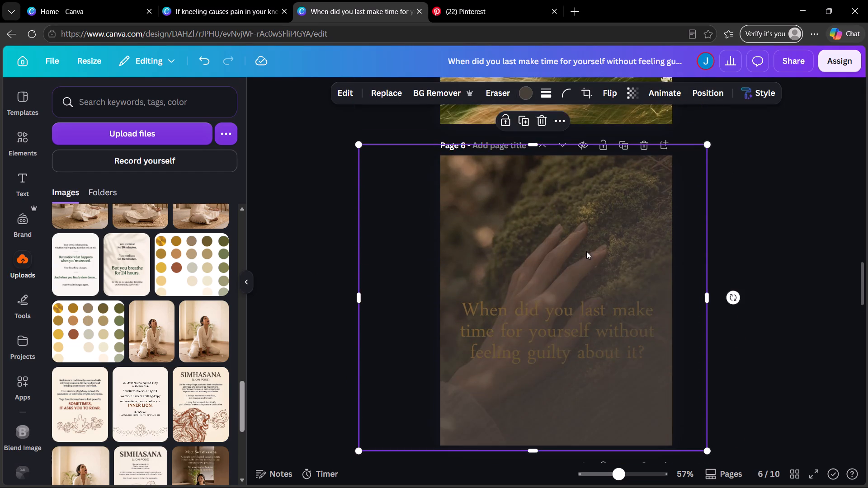
{"action": "left_click_drag", "start_coordinate": [594, 243], "coordinate": [616, 276]}
{"action": "scroll", "coordinate": [618, 297], "scroll_direction": "down", "scroll_amount": 4}
{"action": "left_click_drag", "start_coordinate": [627, 265], "coordinate": [598, 102]}
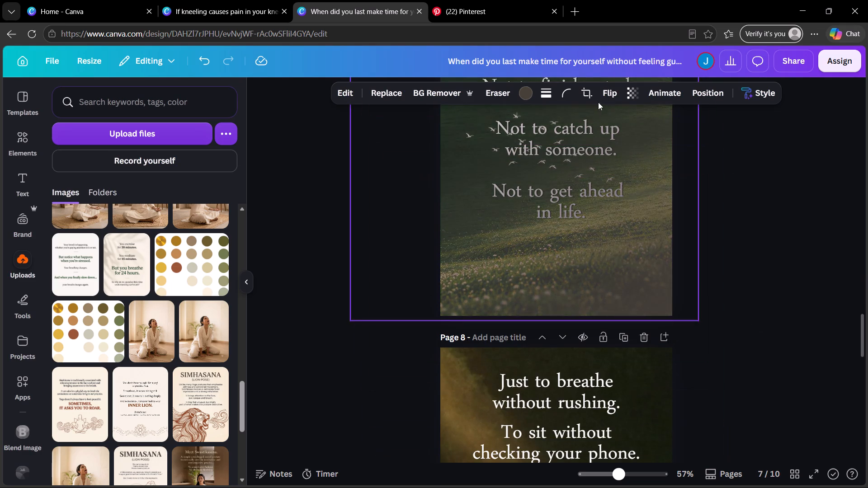
{"action": "left_click_drag", "start_coordinate": [598, 102], "coordinate": [602, 105]}
{"action": "scroll", "coordinate": [608, 127], "scroll_direction": "up", "scroll_amount": 2}
{"action": "left_click_drag", "start_coordinate": [641, 251], "coordinate": [646, 172]}
{"action": "left_click", "coordinate": [768, 261]}
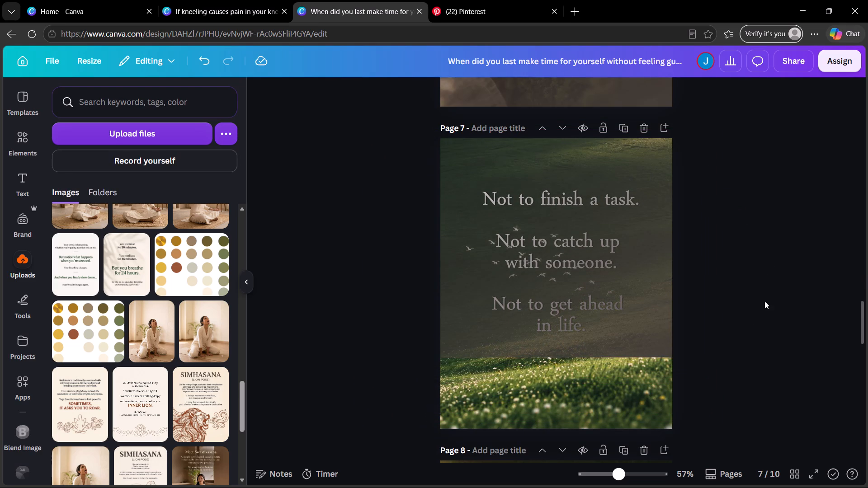
Rotate the page 7 gradient overlay by 180° so its darker end sits at the top of the page.
{"action": "left_click", "coordinate": [656, 304]}
{"action": "left_click_drag", "start_coordinate": [737, 202], "coordinate": [395, 323]}
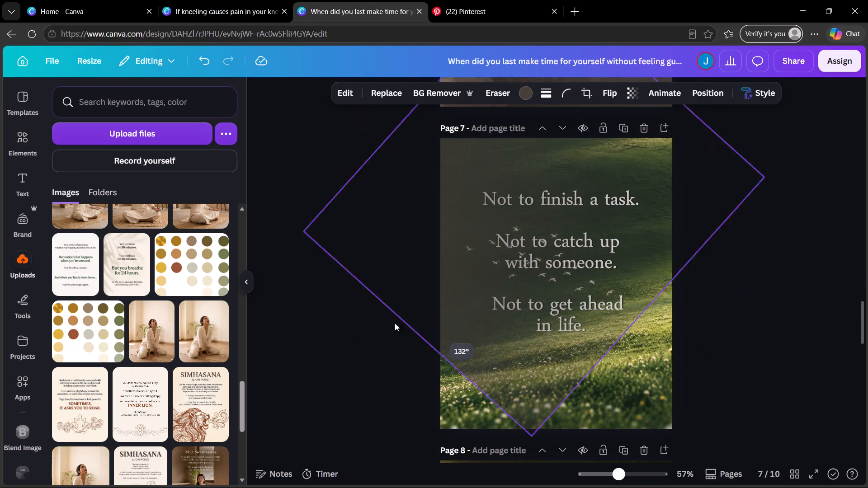
{"action": "left_click_drag", "start_coordinate": [395, 323], "coordinate": [331, 204]}
{"action": "left_click", "coordinate": [773, 266]}
{"action": "left_click", "coordinate": [642, 287]}
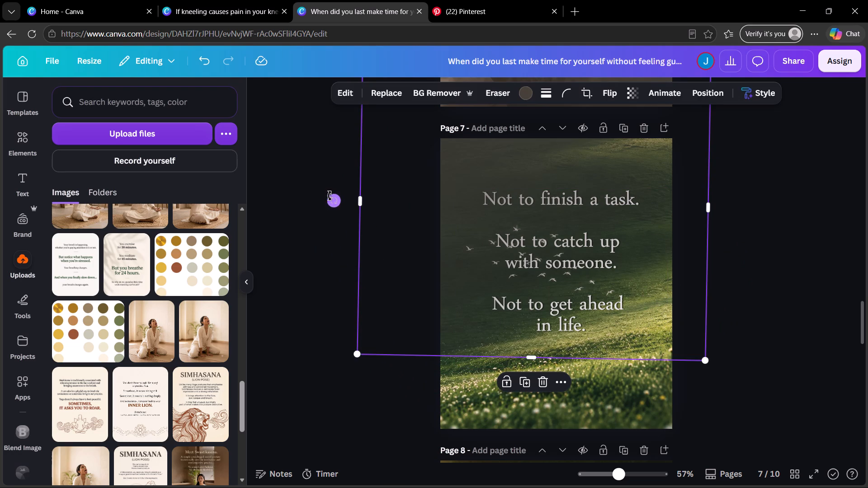
{"action": "left_click_drag", "start_coordinate": [330, 196], "coordinate": [332, 201]}
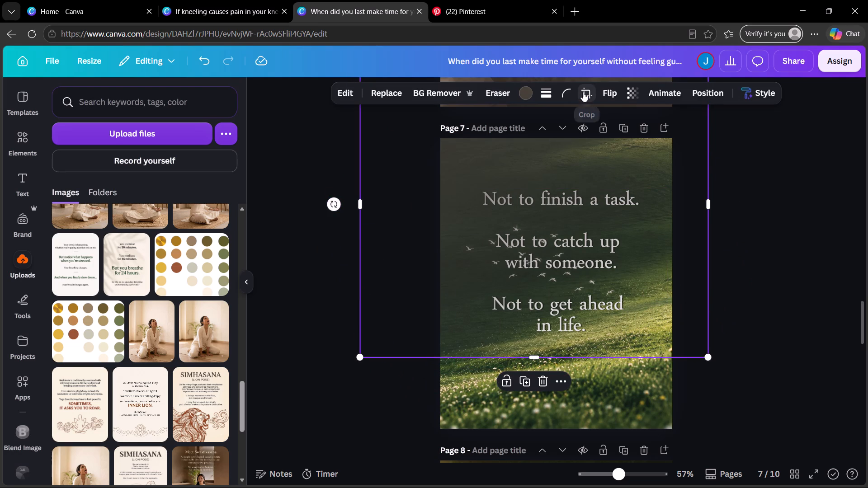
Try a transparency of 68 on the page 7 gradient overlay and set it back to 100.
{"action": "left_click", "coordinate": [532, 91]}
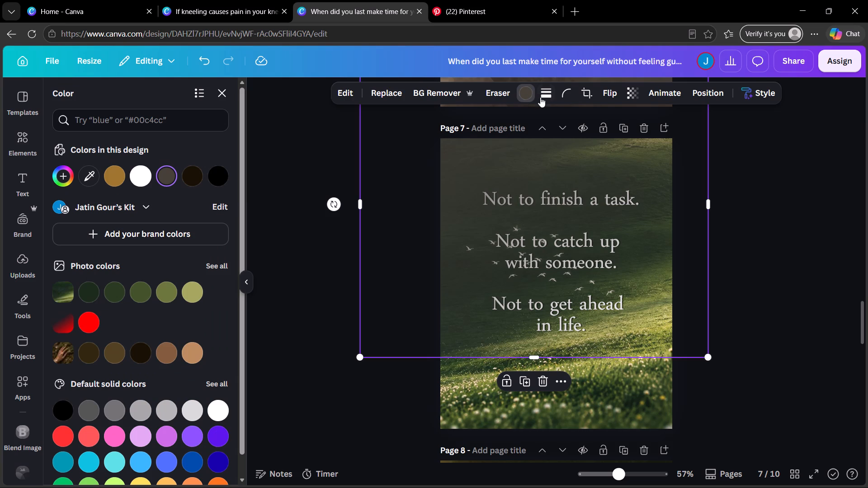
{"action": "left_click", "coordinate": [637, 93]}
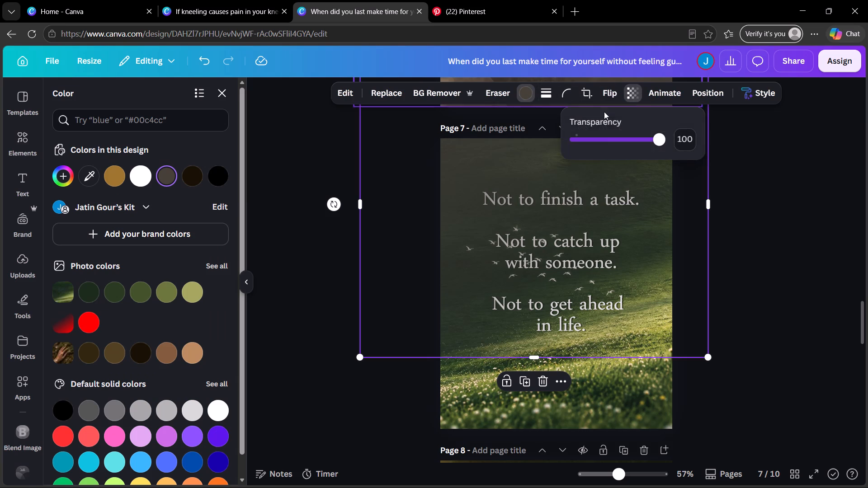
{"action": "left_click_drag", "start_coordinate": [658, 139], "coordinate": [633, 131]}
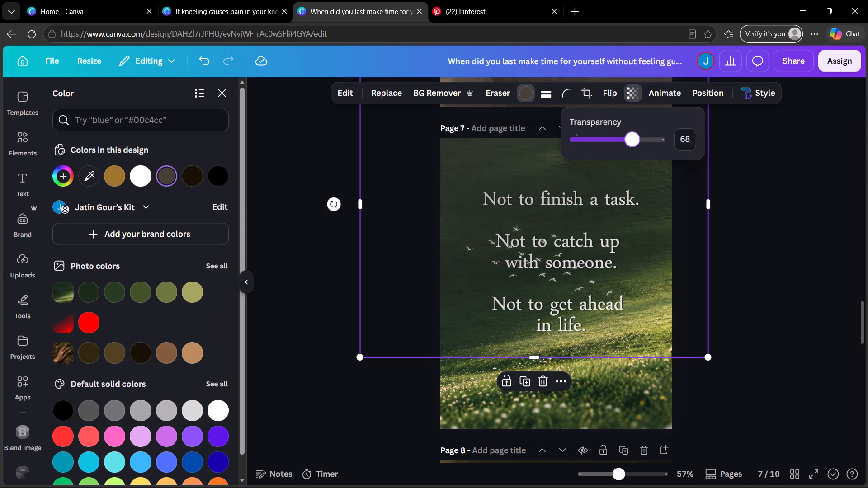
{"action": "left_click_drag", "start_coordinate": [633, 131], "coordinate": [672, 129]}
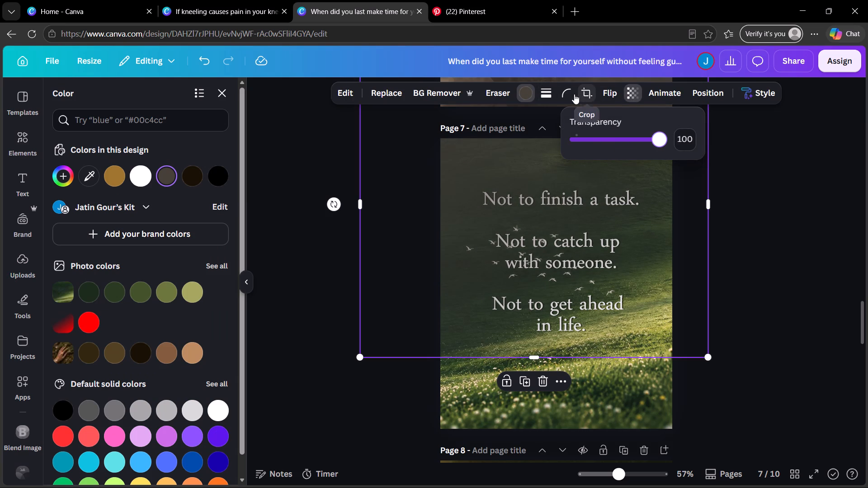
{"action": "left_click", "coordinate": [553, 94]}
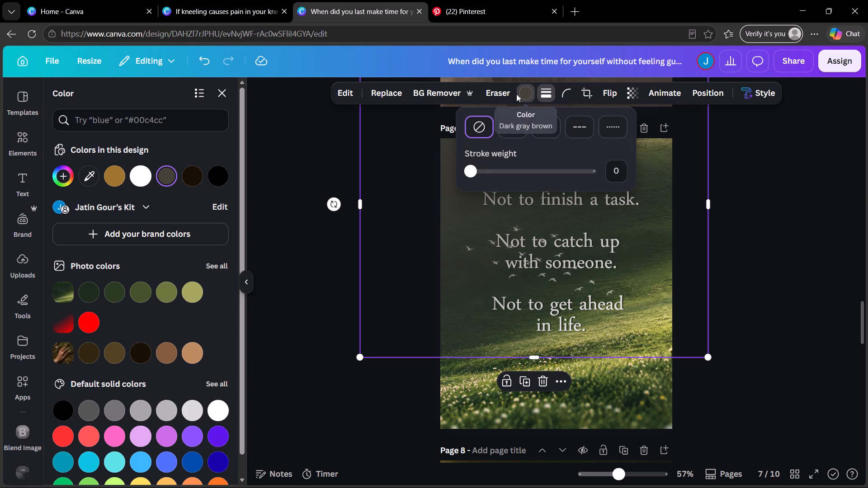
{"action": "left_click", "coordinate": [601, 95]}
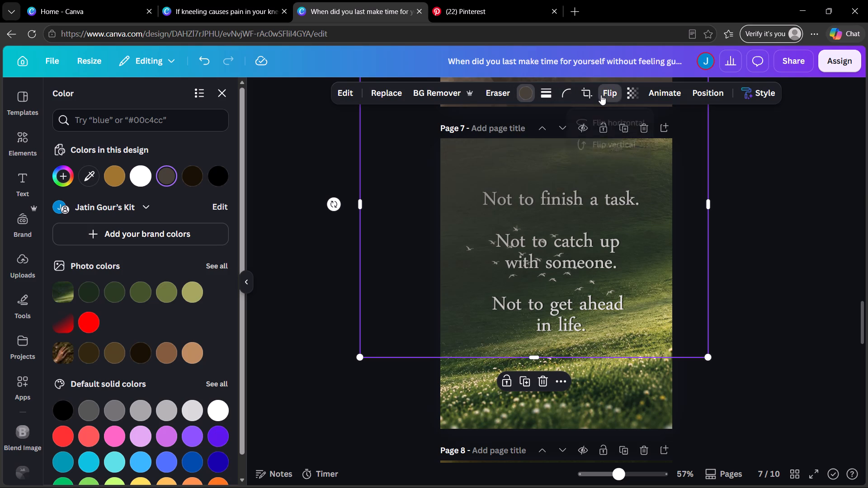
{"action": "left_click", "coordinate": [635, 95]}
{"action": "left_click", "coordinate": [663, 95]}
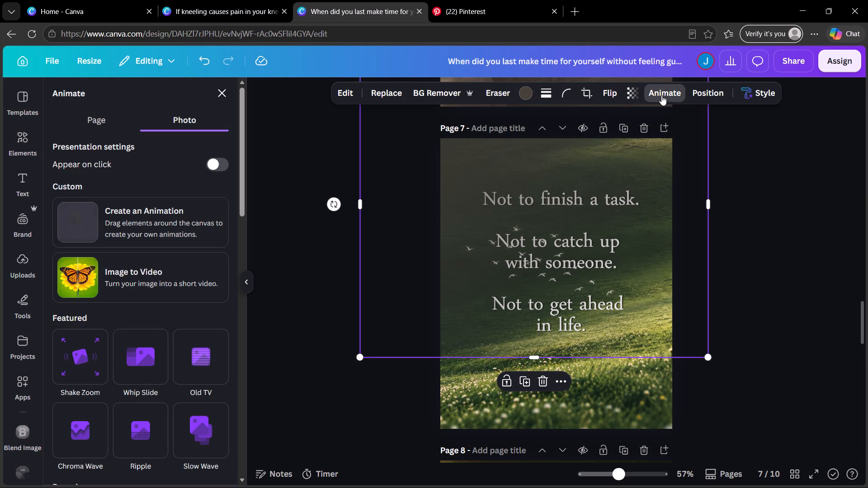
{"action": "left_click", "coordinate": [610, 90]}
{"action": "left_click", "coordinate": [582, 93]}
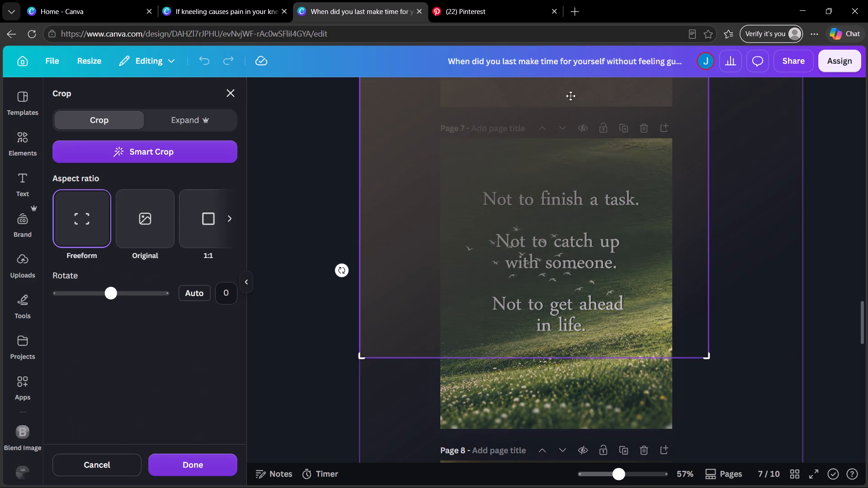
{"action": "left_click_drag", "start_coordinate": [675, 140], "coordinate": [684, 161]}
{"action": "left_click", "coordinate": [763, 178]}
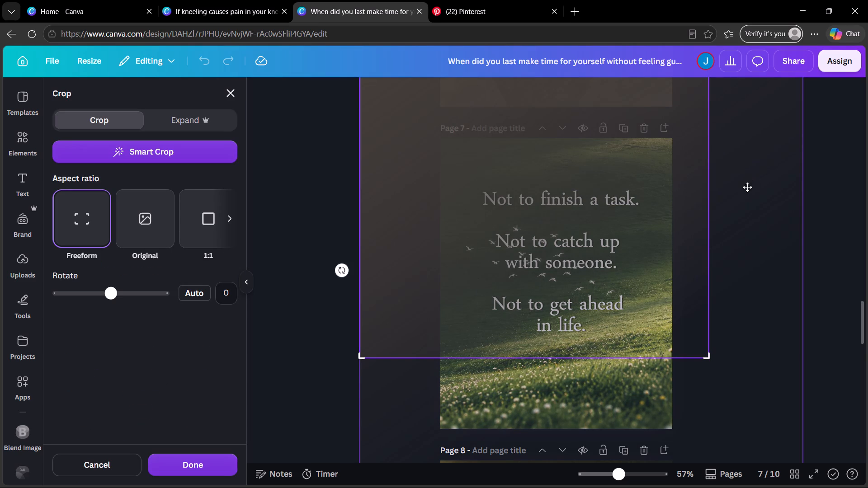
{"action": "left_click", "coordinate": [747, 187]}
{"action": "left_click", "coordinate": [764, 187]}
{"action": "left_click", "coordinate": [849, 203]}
Shift the page 7 gradient overlay right and down so its left edge sits just outside the page.
{"action": "left_click_drag", "start_coordinate": [609, 154], "coordinate": [679, 206]}
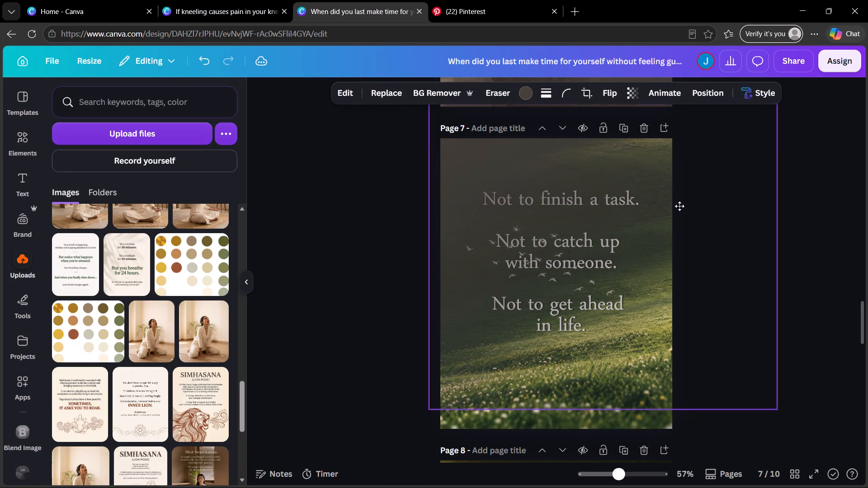
{"action": "left_click_drag", "start_coordinate": [679, 206], "coordinate": [720, 201]}
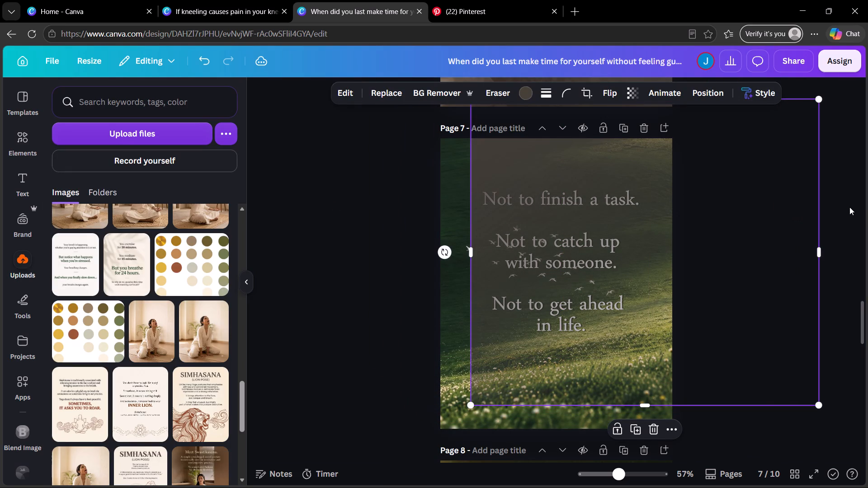
{"action": "left_click", "coordinate": [849, 207]}
{"action": "left_click_drag", "start_coordinate": [665, 183], "coordinate": [613, 179]}
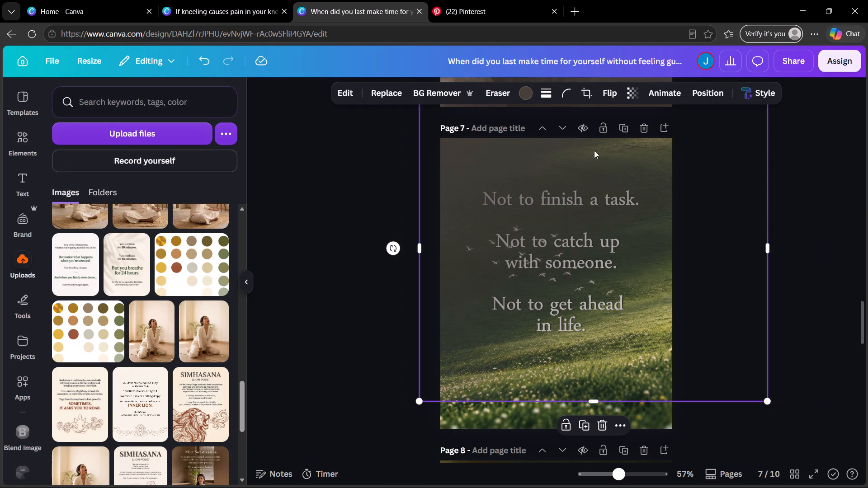
Recolor the page 7 gradient overlay, trying white and the meadow photo's greens, and settle on the light tan from the hand photo's colors.
{"action": "left_click", "coordinate": [528, 94]}
{"action": "left_click", "coordinate": [145, 173]}
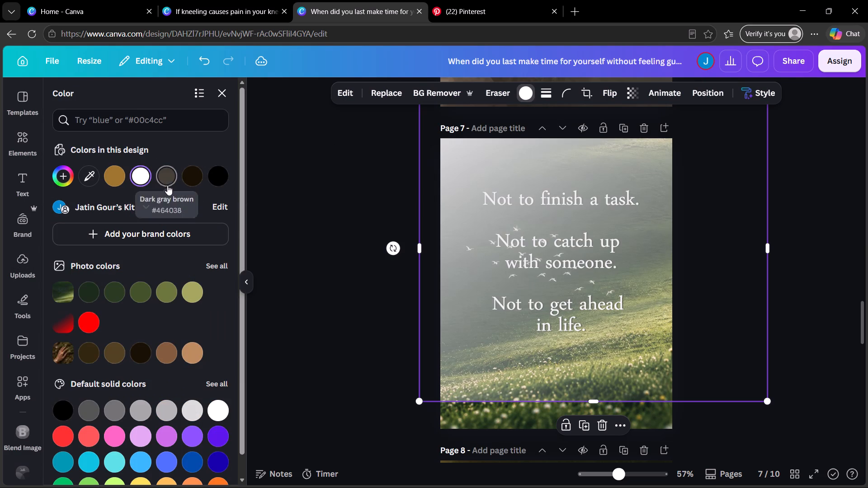
{"action": "left_click", "coordinate": [142, 294]}
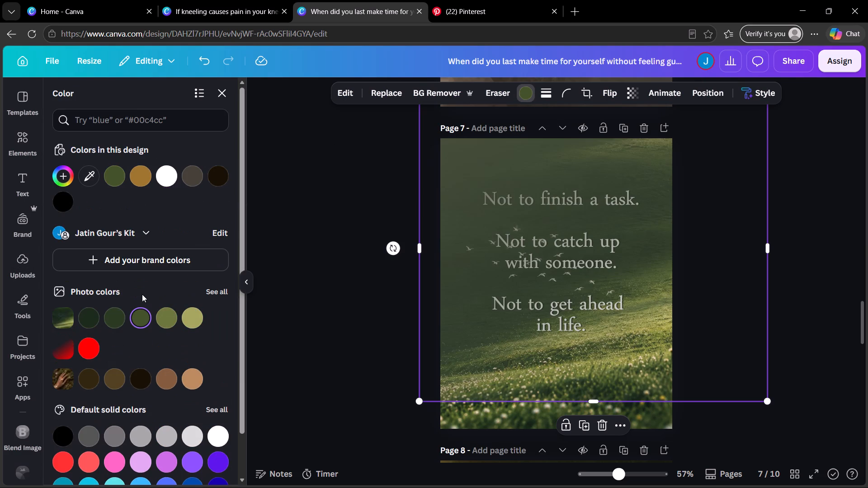
{"action": "left_click", "coordinate": [170, 314]}
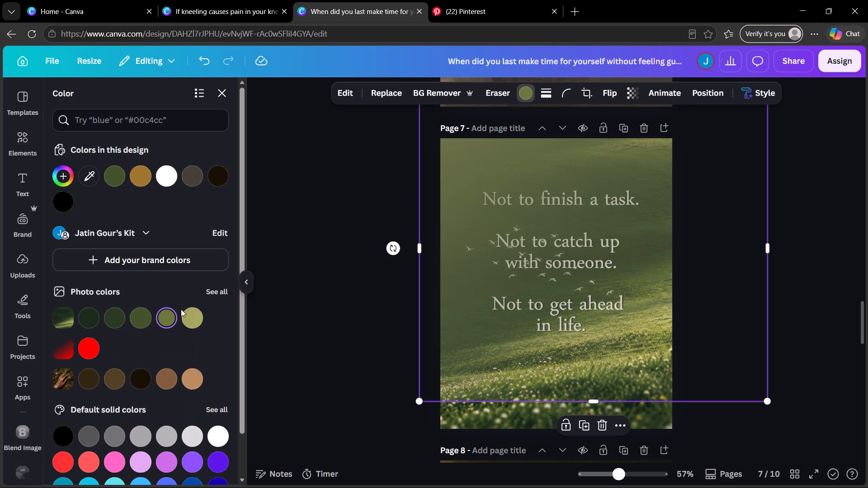
{"action": "left_click", "coordinate": [203, 315]}
{"action": "left_click", "coordinate": [198, 315]}
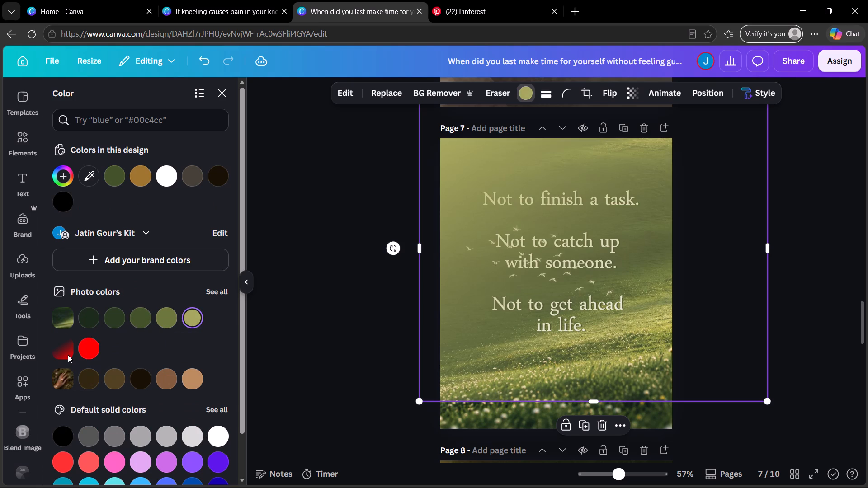
{"action": "left_click", "coordinate": [189, 375]}
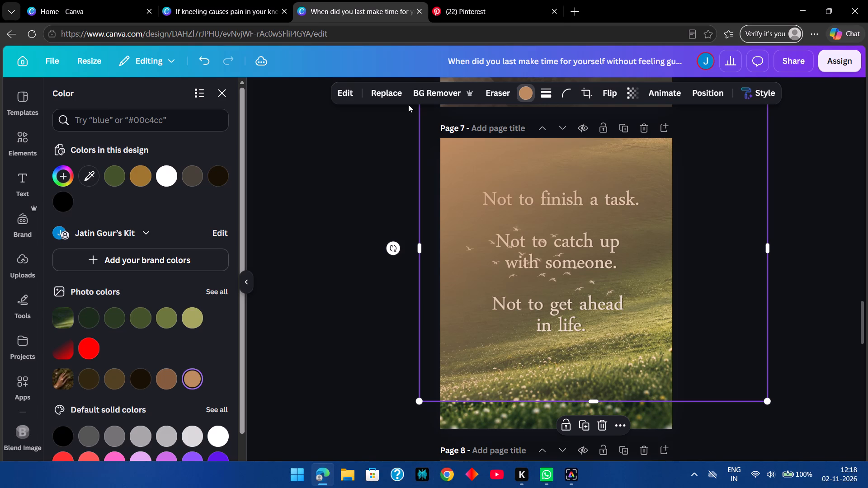
Browse the Pinterest wellness posts for overlay and color styling references and return to the Canva design.
{"action": "left_click", "coordinate": [459, 0]}
{"action": "scroll", "coordinate": [389, 291], "scroll_direction": "down", "scroll_amount": 2}
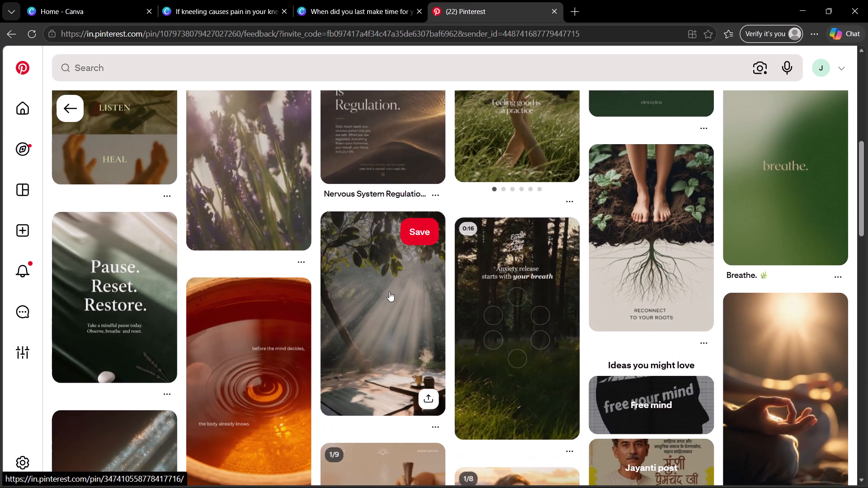
{"action": "scroll", "coordinate": [389, 292], "scroll_direction": "down", "scroll_amount": 2}
{"action": "scroll", "coordinate": [322, 285], "scroll_direction": "down", "scroll_amount": 2}
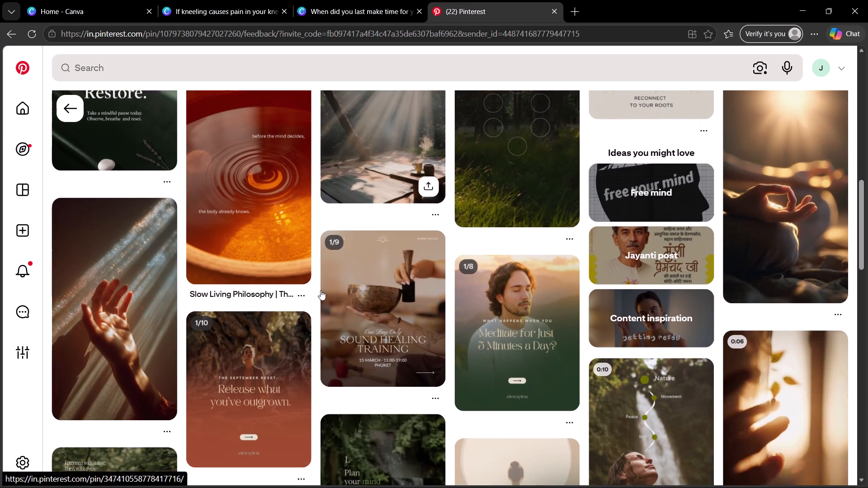
{"action": "scroll", "coordinate": [321, 290], "scroll_direction": "down", "scroll_amount": 1}
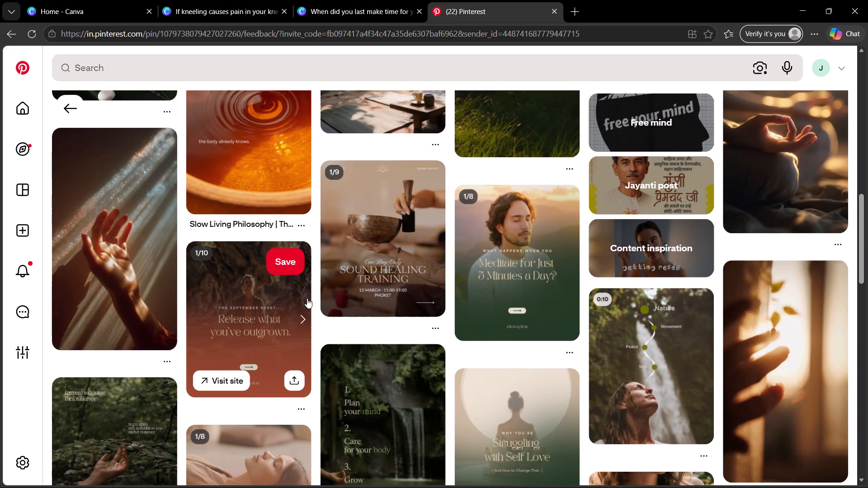
{"action": "scroll", "coordinate": [297, 302], "scroll_direction": "down", "scroll_amount": 3}
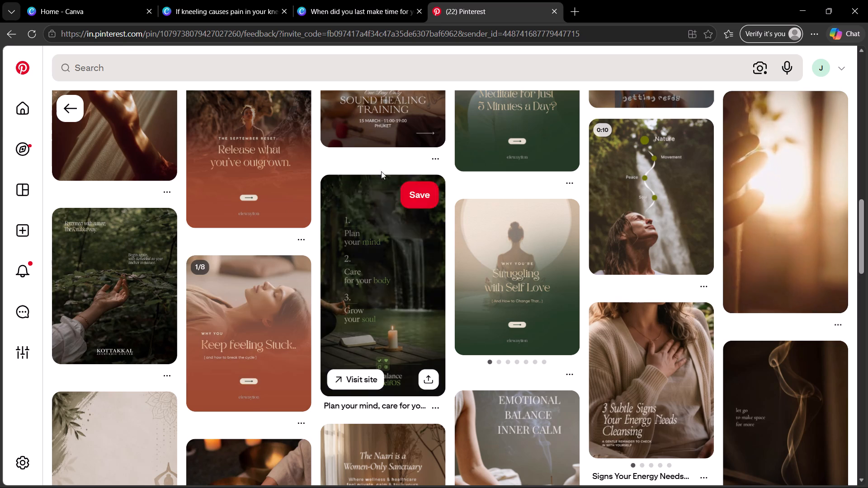
{"action": "left_click", "coordinate": [322, 0]}
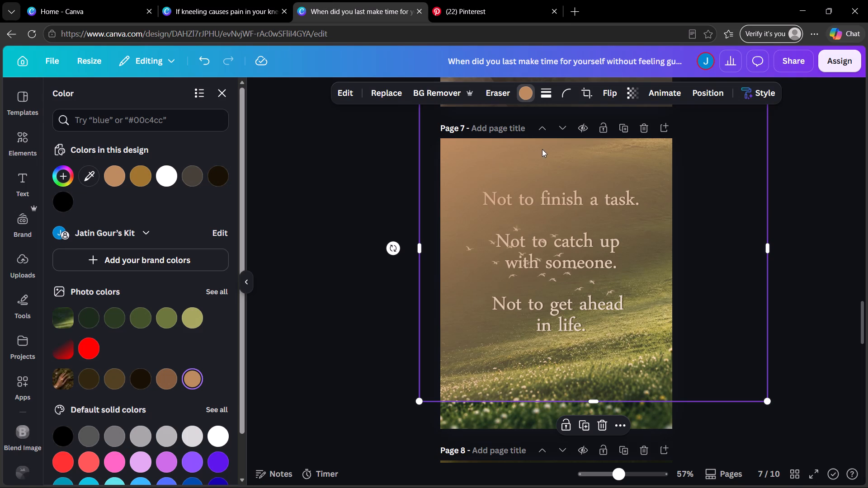
Move the tan gradient overlay on page 7 up slightly and extend its bottom edge further down over the flowered grass.
{"action": "left_click_drag", "start_coordinate": [542, 149], "coordinate": [541, 132]}
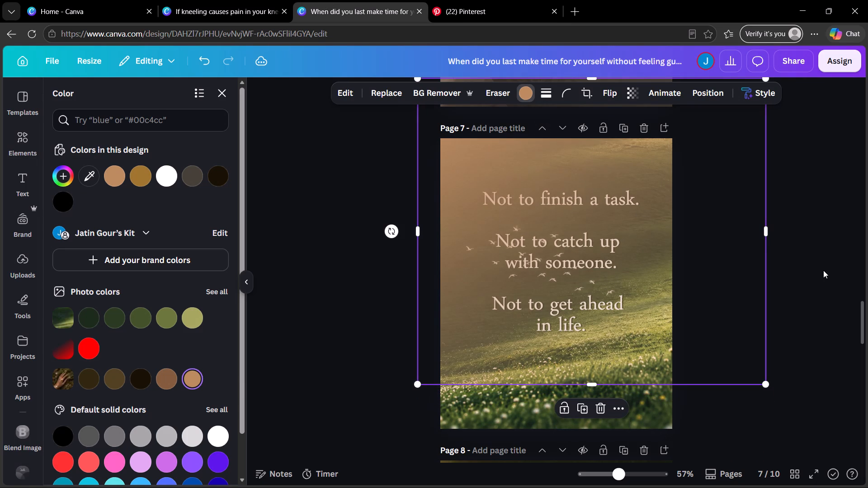
{"action": "left_click", "coordinate": [823, 270]}
{"action": "left_click", "coordinate": [809, 310]}
{"action": "left_click", "coordinate": [523, 352]}
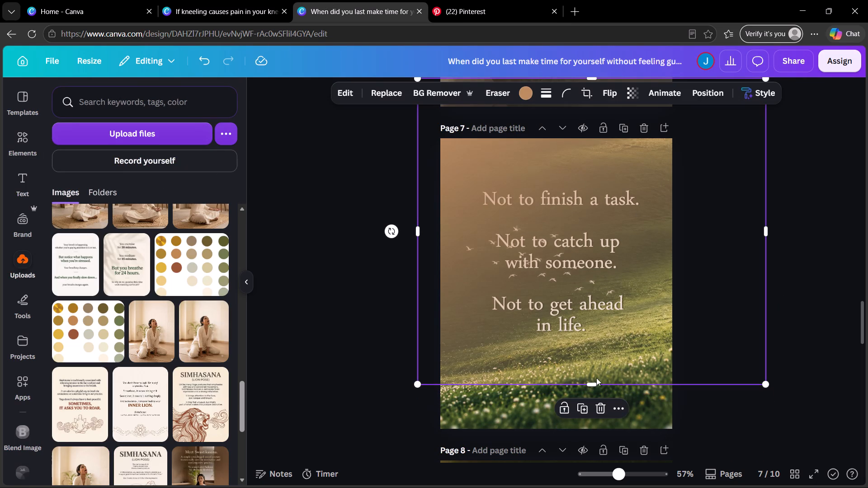
{"action": "left_click_drag", "start_coordinate": [598, 382], "coordinate": [602, 403]}
{"action": "left_click", "coordinate": [804, 325]}
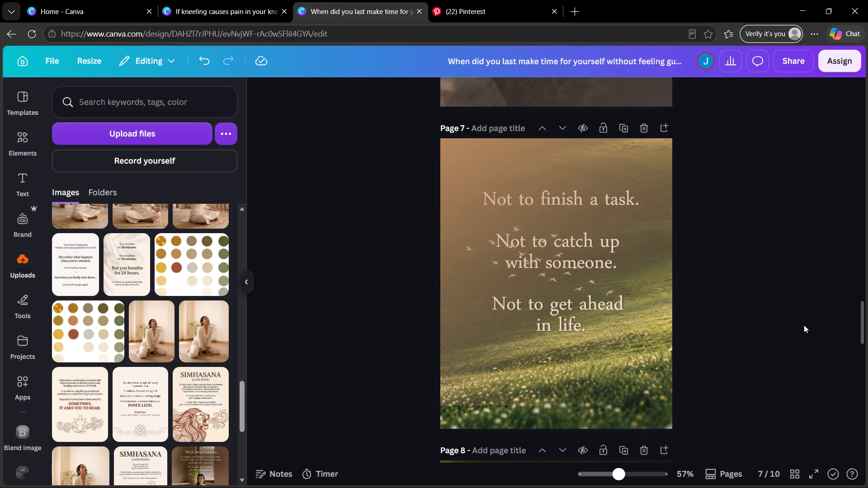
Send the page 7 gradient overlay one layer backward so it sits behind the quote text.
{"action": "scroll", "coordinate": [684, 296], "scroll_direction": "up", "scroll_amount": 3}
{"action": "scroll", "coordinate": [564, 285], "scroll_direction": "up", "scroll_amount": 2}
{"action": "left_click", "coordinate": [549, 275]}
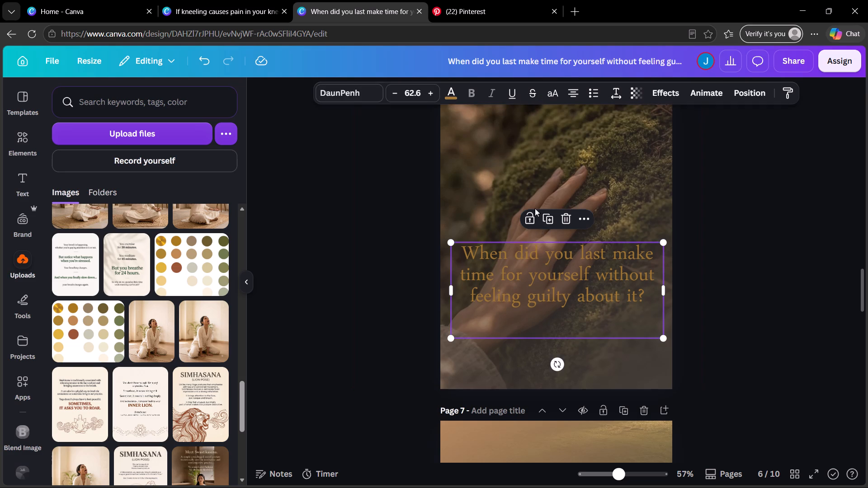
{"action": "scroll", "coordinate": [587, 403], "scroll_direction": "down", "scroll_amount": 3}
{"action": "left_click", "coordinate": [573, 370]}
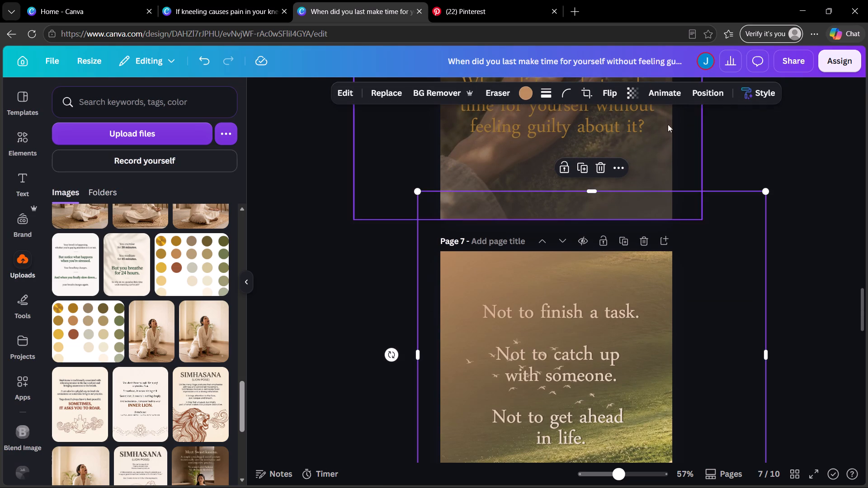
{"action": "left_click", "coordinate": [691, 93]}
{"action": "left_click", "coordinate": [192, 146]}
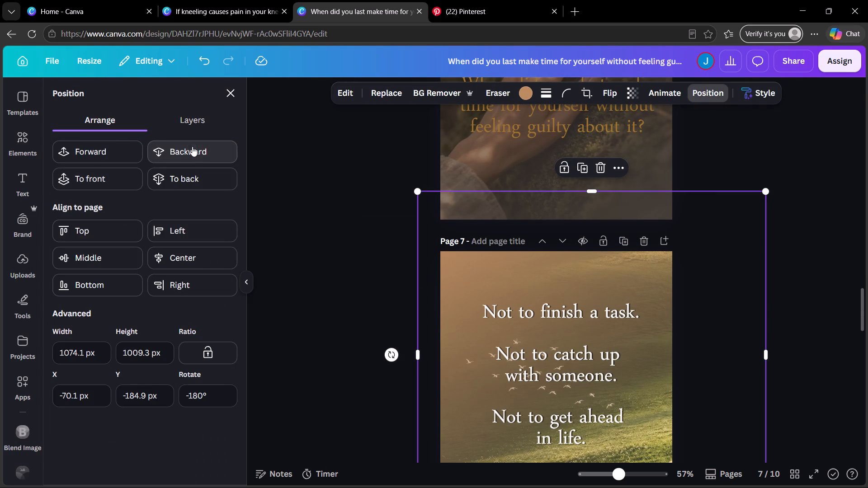
Recolor the page 7 quote text to the same golden brown as page 6, #9f742e.
{"action": "left_click", "coordinate": [576, 379]}
{"action": "left_click", "coordinate": [446, 95]}
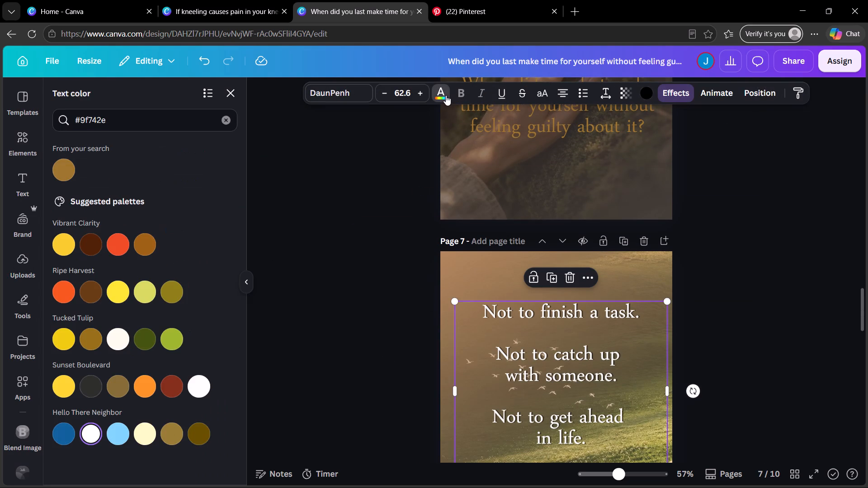
{"action": "left_click", "coordinate": [70, 164]}
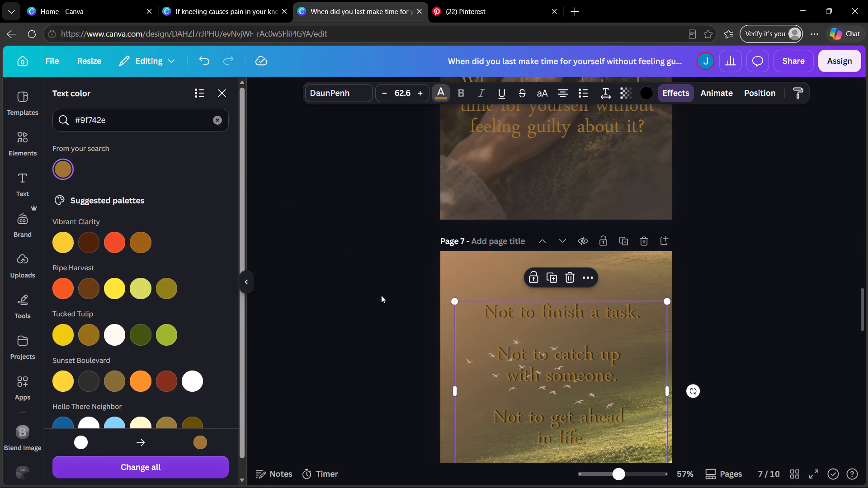
{"action": "left_click", "coordinate": [381, 295]}
Remove the drop shadow effect from the page 7 quote text.
{"action": "left_click", "coordinate": [680, 91]}
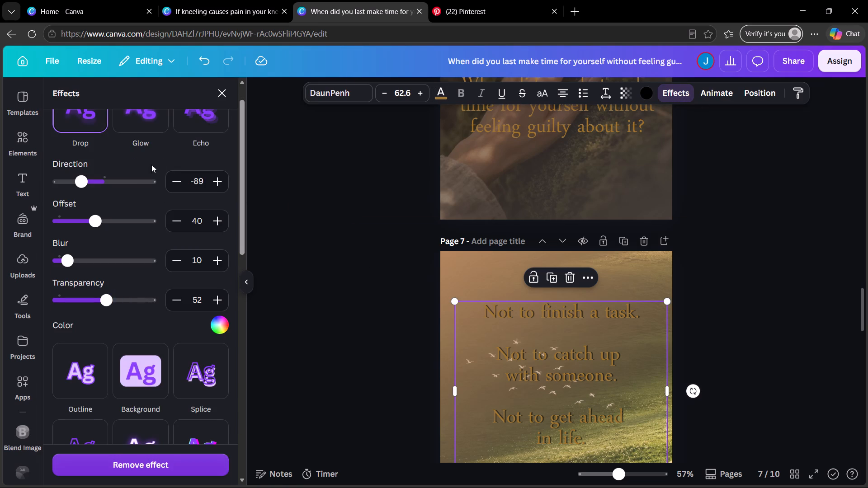
{"action": "left_click", "coordinate": [92, 123]}
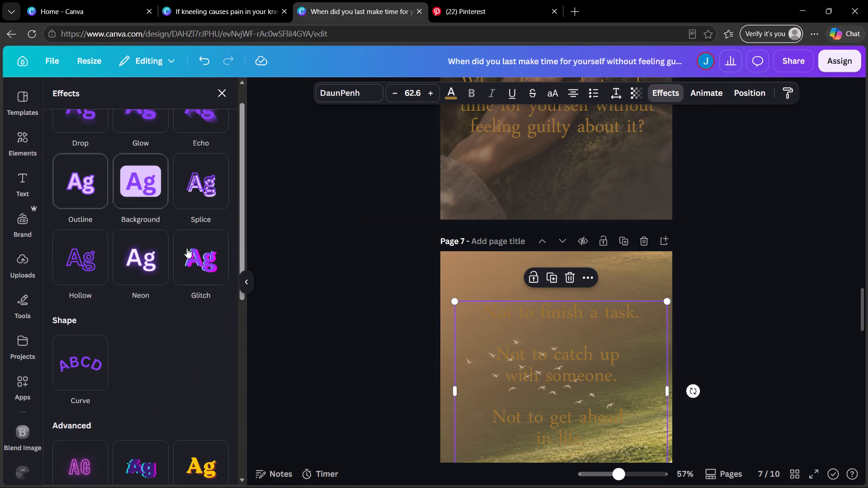
{"action": "left_click", "coordinate": [750, 292]}
{"action": "left_click", "coordinate": [750, 292]}
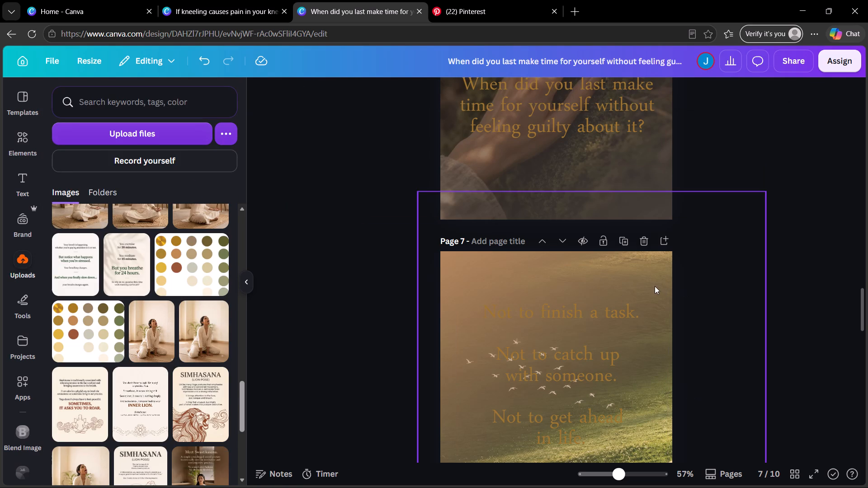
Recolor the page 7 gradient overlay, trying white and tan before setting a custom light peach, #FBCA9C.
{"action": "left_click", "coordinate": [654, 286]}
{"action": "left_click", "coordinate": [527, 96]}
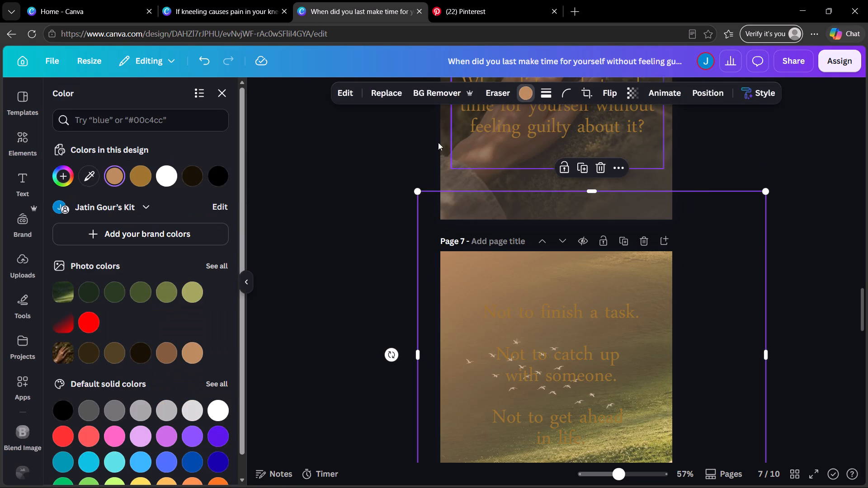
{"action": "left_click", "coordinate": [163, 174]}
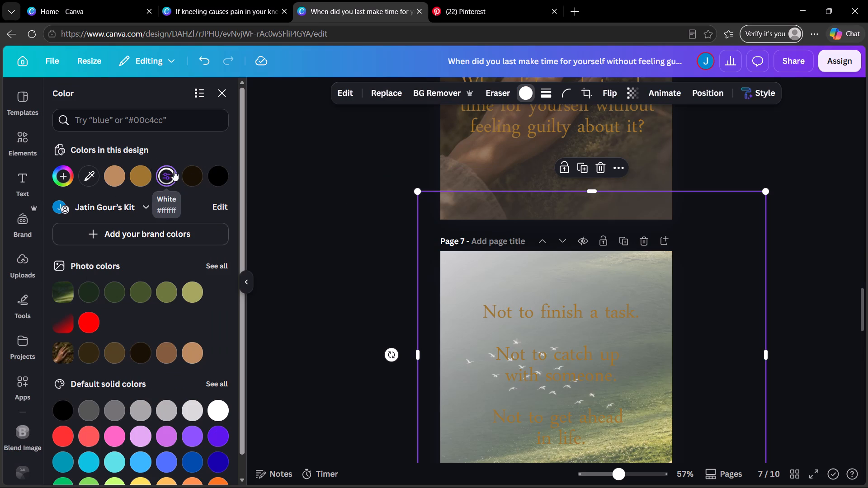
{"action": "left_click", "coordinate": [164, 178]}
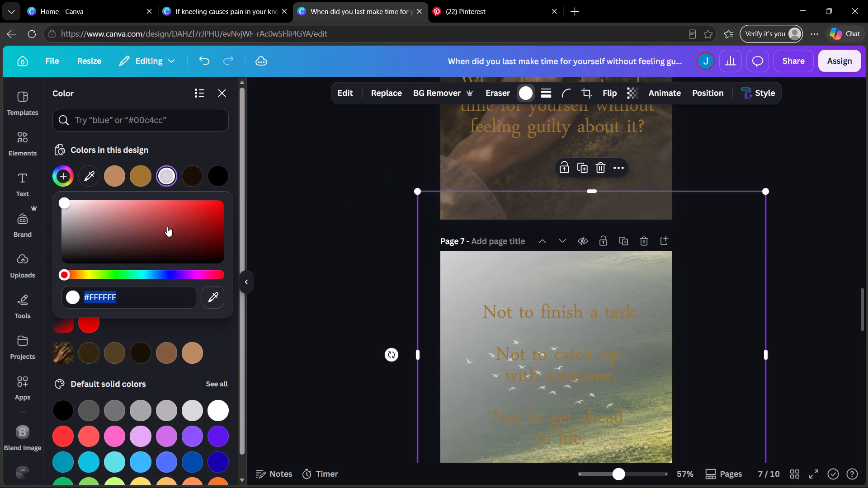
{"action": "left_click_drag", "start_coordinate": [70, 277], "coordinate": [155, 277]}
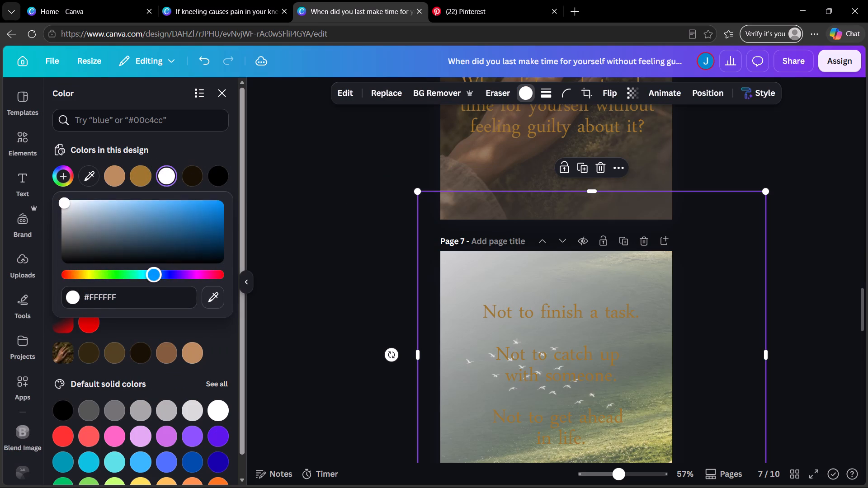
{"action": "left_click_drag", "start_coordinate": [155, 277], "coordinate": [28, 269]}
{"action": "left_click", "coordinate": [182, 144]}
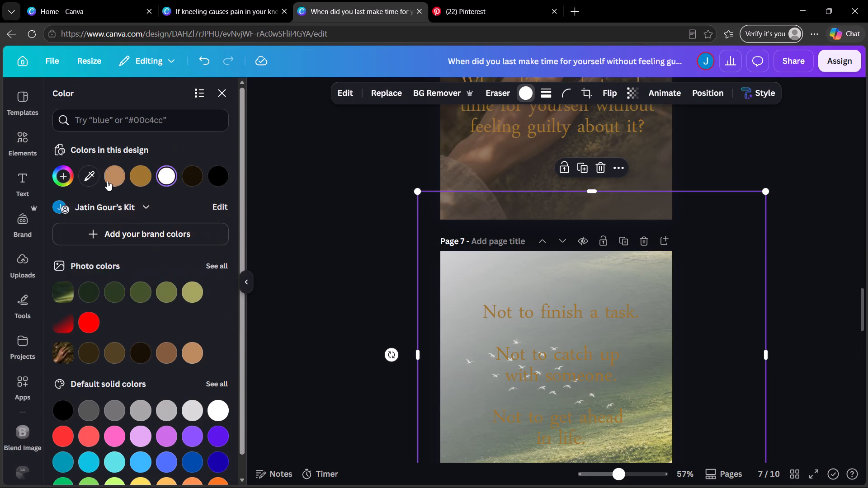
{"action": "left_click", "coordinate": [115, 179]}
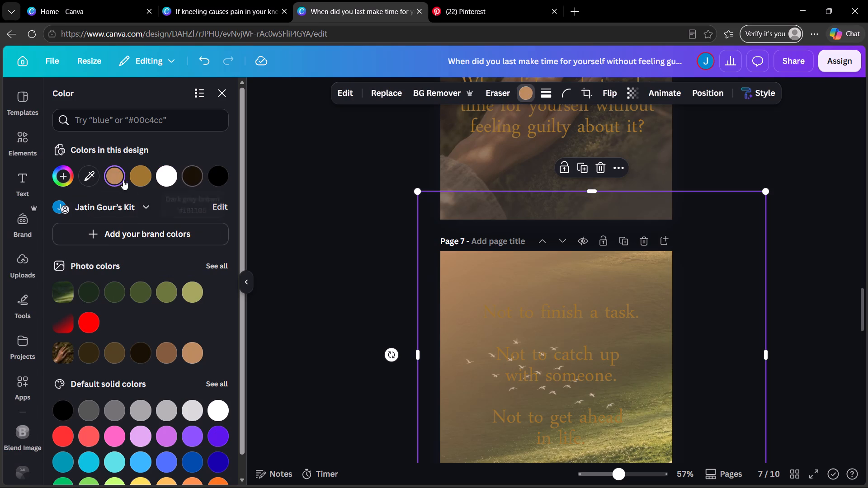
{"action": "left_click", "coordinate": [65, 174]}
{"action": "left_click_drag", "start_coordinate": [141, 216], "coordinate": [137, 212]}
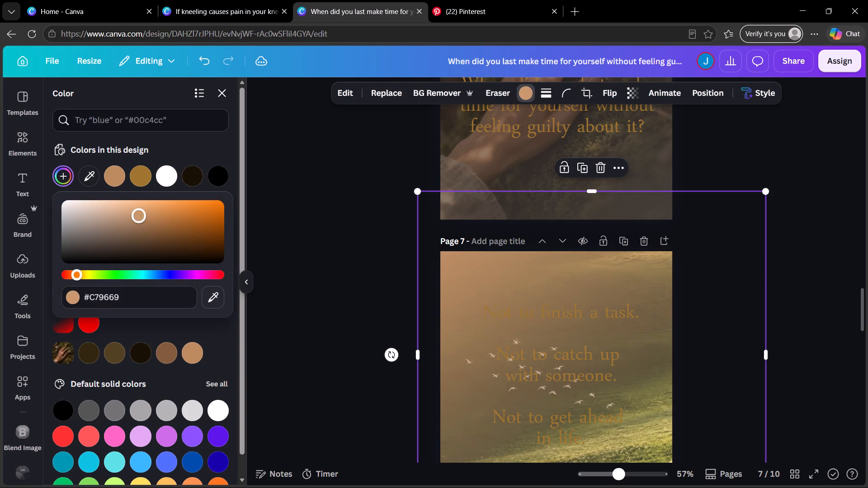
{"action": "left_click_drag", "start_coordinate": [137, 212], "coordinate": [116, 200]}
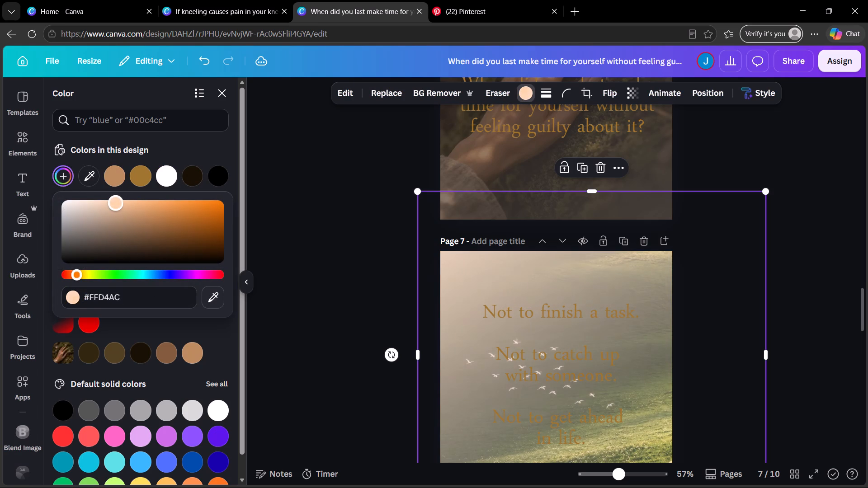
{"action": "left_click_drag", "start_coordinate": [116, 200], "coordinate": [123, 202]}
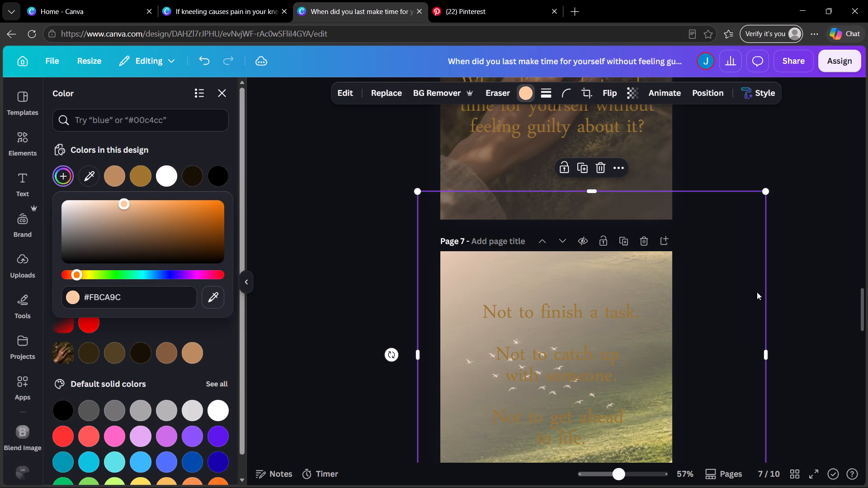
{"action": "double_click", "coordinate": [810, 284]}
Move the peach gradient overlay entirely off page 7 to take it out of the page.
{"action": "left_click_drag", "start_coordinate": [702, 284], "coordinate": [708, 224]}
{"action": "left_click_drag", "start_coordinate": [653, 269], "coordinate": [664, 211]}
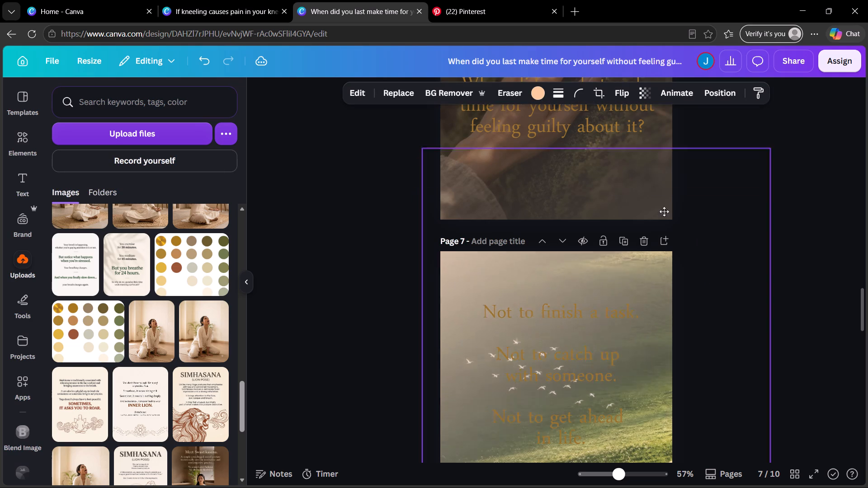
{"action": "left_click_drag", "start_coordinate": [664, 211], "coordinate": [258, 280]}
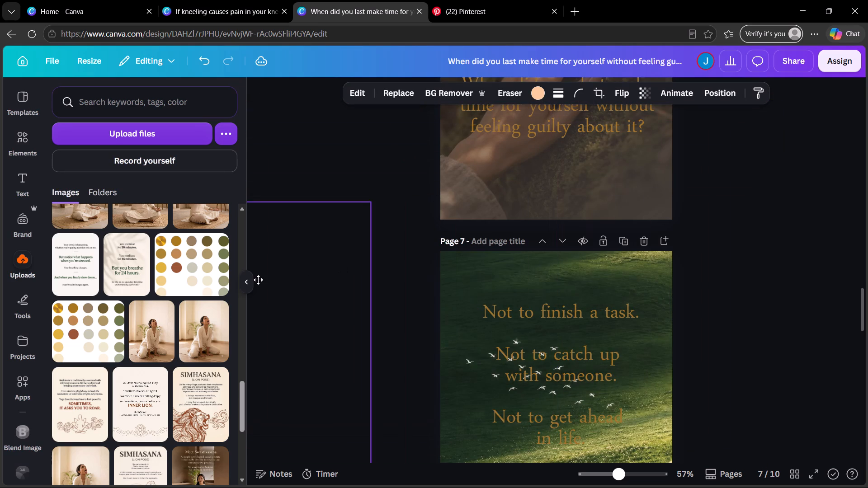
{"action": "left_click_drag", "start_coordinate": [258, 280], "coordinate": [464, 146]}
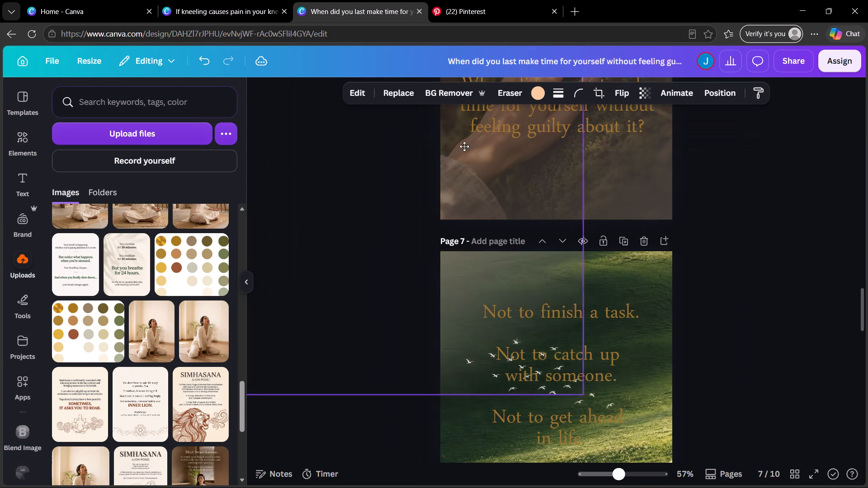
{"action": "left_click_drag", "start_coordinate": [464, 146], "coordinate": [316, 282]}
Nudge the page 7 quote text slightly up and to the left over the meadow.
{"action": "scroll", "coordinate": [190, 326], "scroll_direction": "down", "scroll_amount": 1}
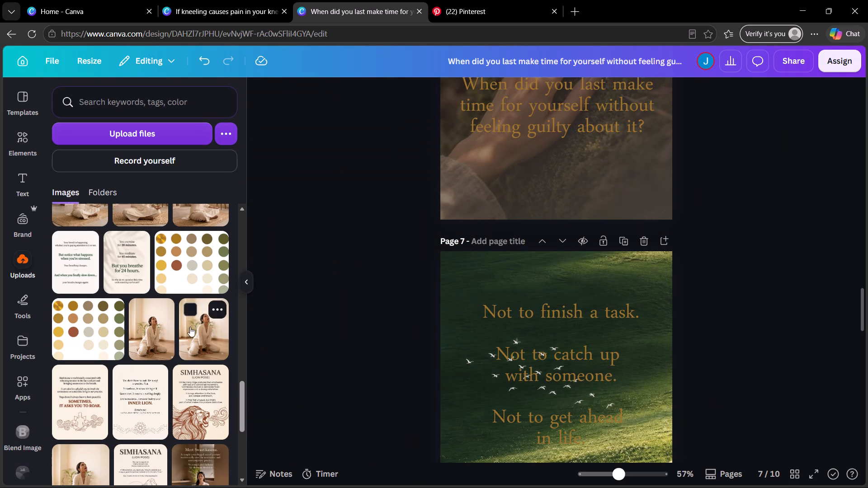
{"action": "scroll", "coordinate": [190, 327], "scroll_direction": "down", "scroll_amount": 3}
{"action": "scroll", "coordinate": [634, 381], "scroll_direction": "down", "scroll_amount": 2}
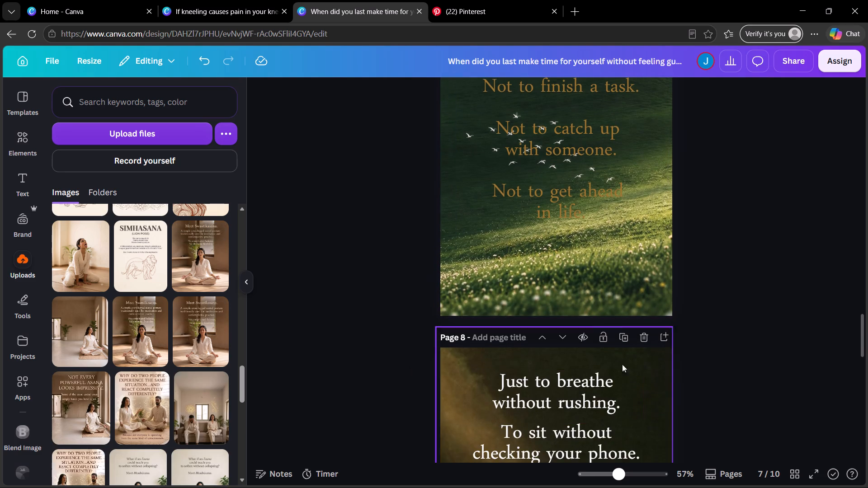
{"action": "scroll", "coordinate": [599, 333], "scroll_direction": "up", "scroll_amount": 2}
{"action": "left_click_drag", "start_coordinate": [599, 287], "coordinate": [598, 279]}
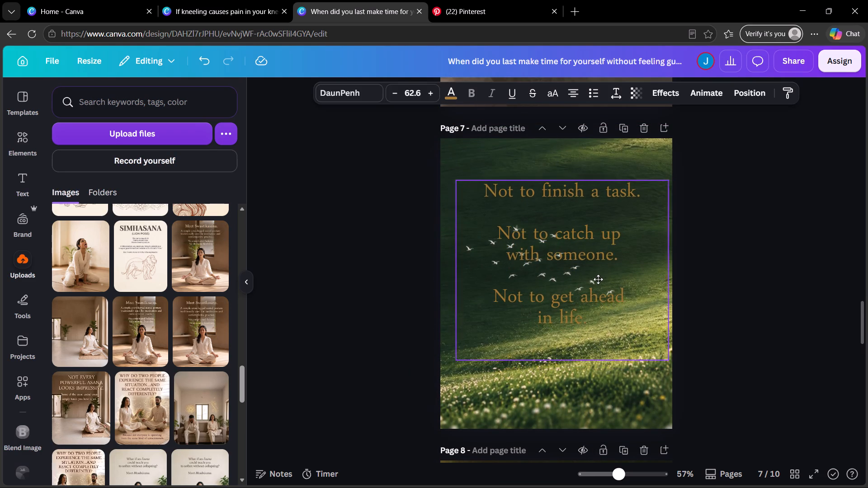
{"action": "left_click_drag", "start_coordinate": [598, 279], "coordinate": [595, 282]}
Examine the page 6 gradient overlay and its color, and compare page 6 with page 7.
{"action": "scroll", "coordinate": [595, 282], "scroll_direction": "up", "scroll_amount": 4}
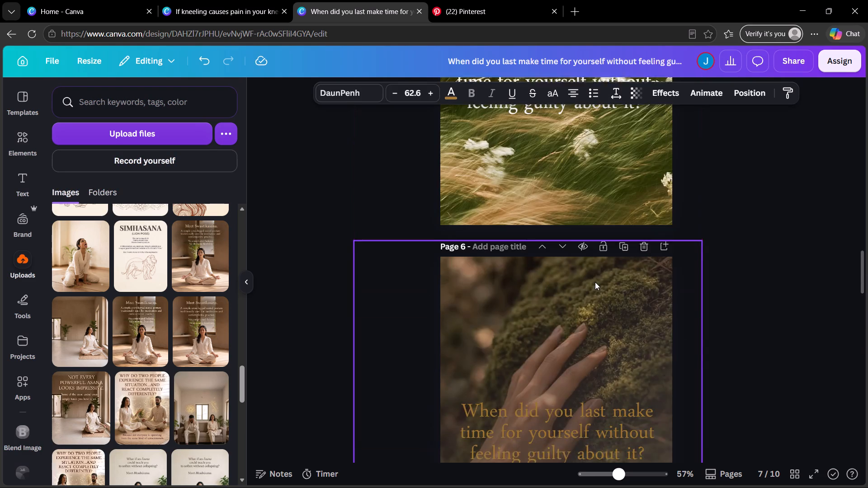
{"action": "scroll", "coordinate": [595, 282], "scroll_direction": "down", "scroll_amount": 2}
{"action": "left_click", "coordinate": [703, 385]}
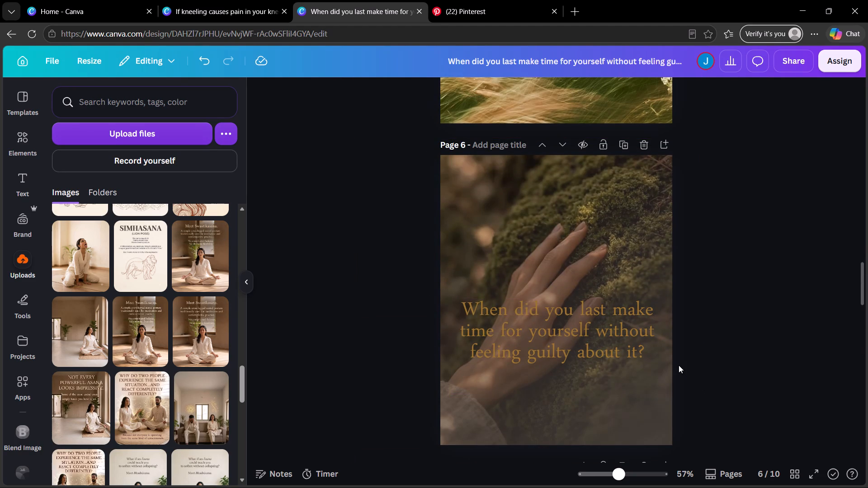
{"action": "left_click", "coordinate": [671, 362]}
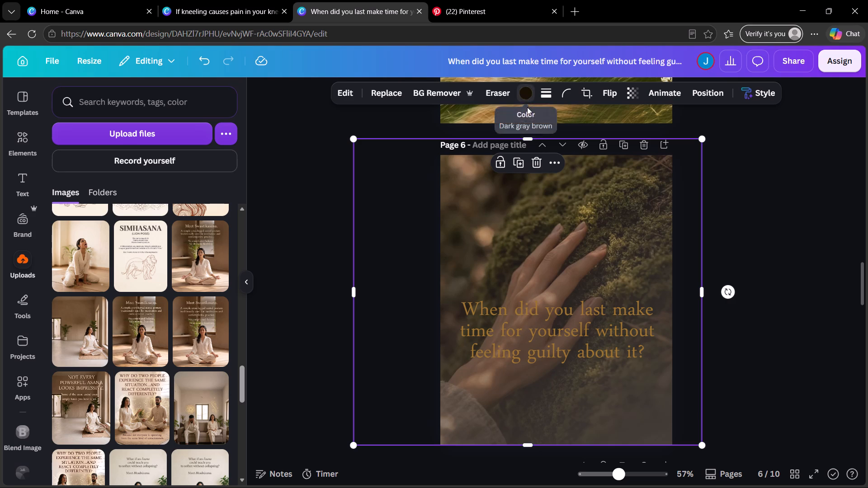
{"action": "left_click", "coordinate": [807, 262]}
{"action": "scroll", "coordinate": [753, 270], "scroll_direction": "down", "scroll_amount": 6}
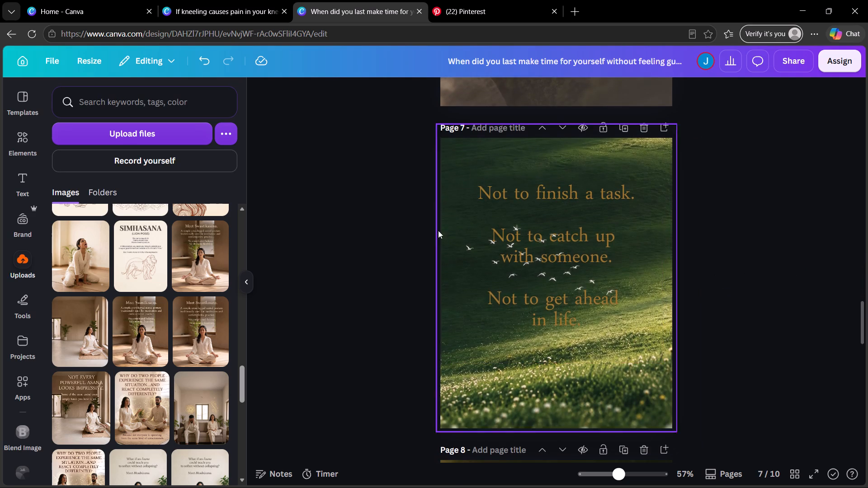
{"action": "scroll", "coordinate": [406, 237], "scroll_direction": "up", "scroll_amount": 2}
Duplicate the page 6 dark gradient overlay and place the copy over page 7, covering the page down to its bottom edge.
{"action": "left_click", "coordinate": [589, 204]}
{"action": "scroll", "coordinate": [589, 204], "scroll_direction": "up", "scroll_amount": 2}
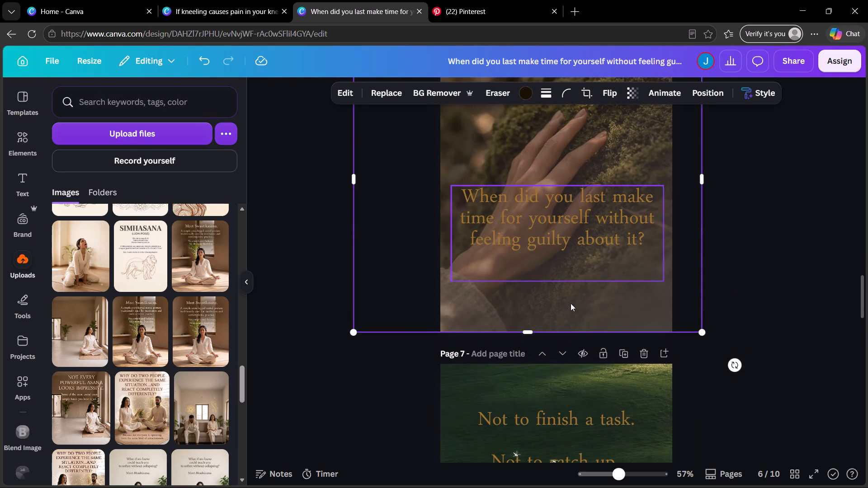
{"action": "left_click", "coordinate": [517, 357]}
{"action": "left_click_drag", "start_coordinate": [536, 307], "coordinate": [533, 338]}
{"action": "scroll", "coordinate": [536, 335], "scroll_direction": "down", "scroll_amount": 2}
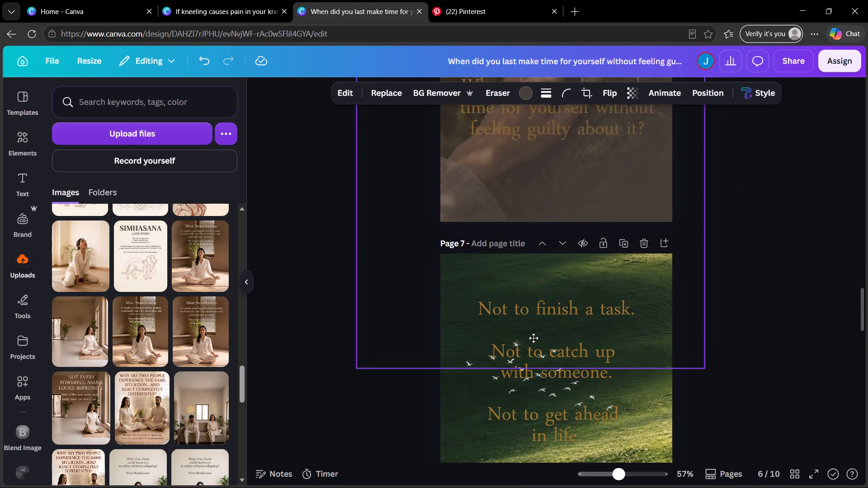
{"action": "scroll", "coordinate": [533, 338], "scroll_direction": "down", "scroll_amount": 2}
{"action": "left_click_drag", "start_coordinate": [533, 338], "coordinate": [538, 345]}
{"action": "left_click_drag", "start_coordinate": [703, 341], "coordinate": [703, 354]}
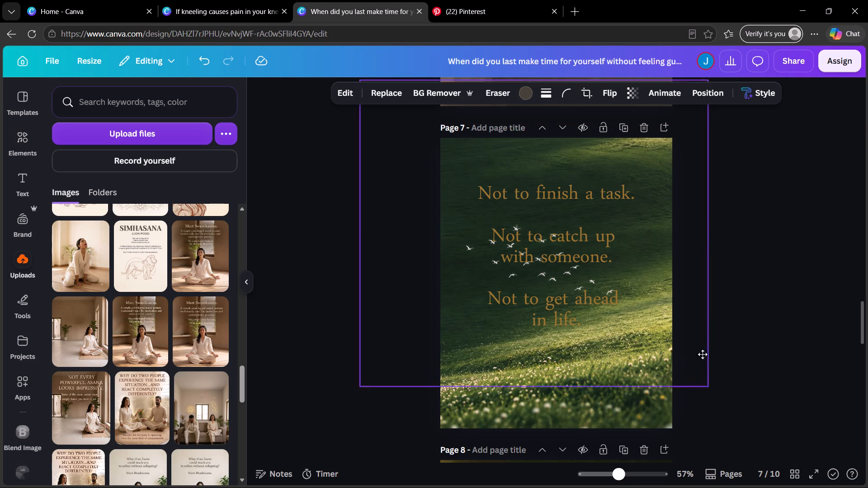
{"action": "left_click_drag", "start_coordinate": [703, 354], "coordinate": [712, 396]}
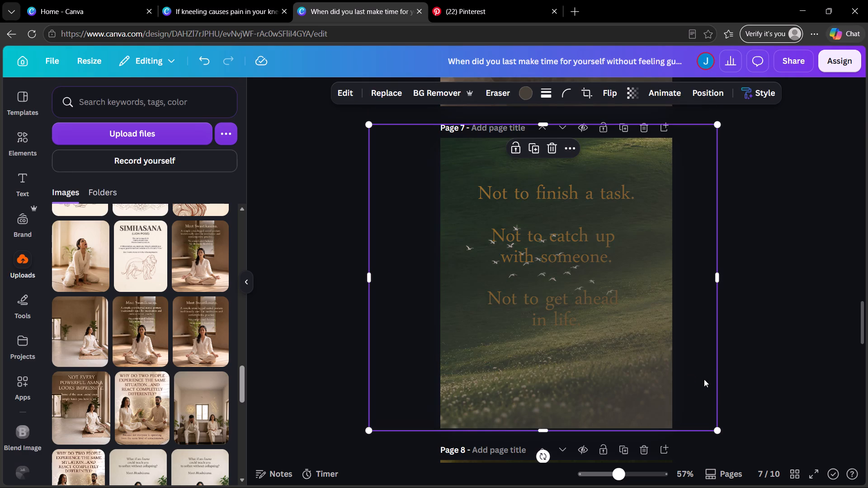
{"action": "left_click", "coordinate": [700, 374]}
{"action": "left_click", "coordinate": [755, 361]}
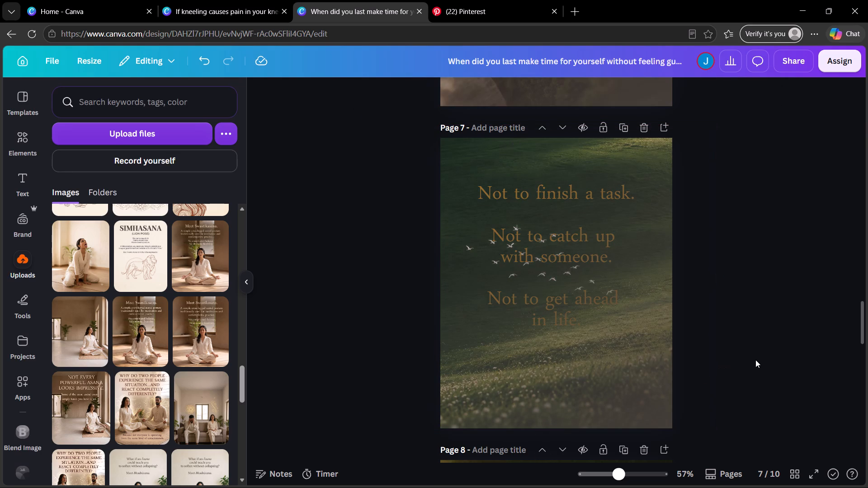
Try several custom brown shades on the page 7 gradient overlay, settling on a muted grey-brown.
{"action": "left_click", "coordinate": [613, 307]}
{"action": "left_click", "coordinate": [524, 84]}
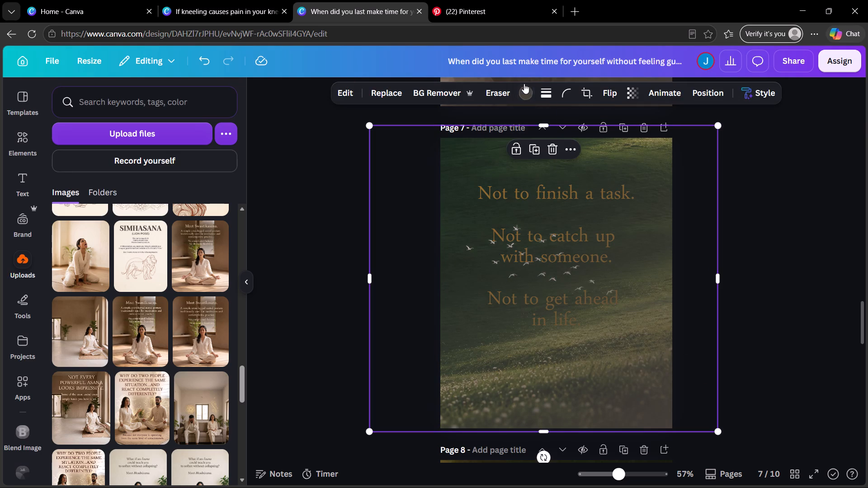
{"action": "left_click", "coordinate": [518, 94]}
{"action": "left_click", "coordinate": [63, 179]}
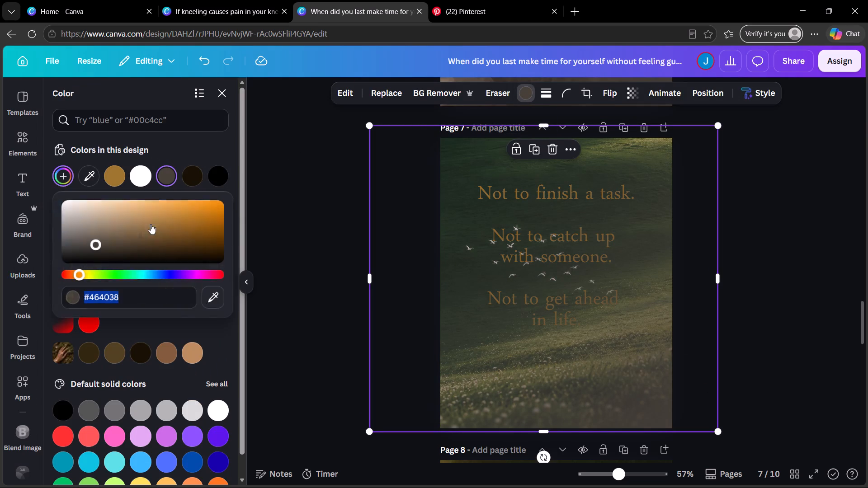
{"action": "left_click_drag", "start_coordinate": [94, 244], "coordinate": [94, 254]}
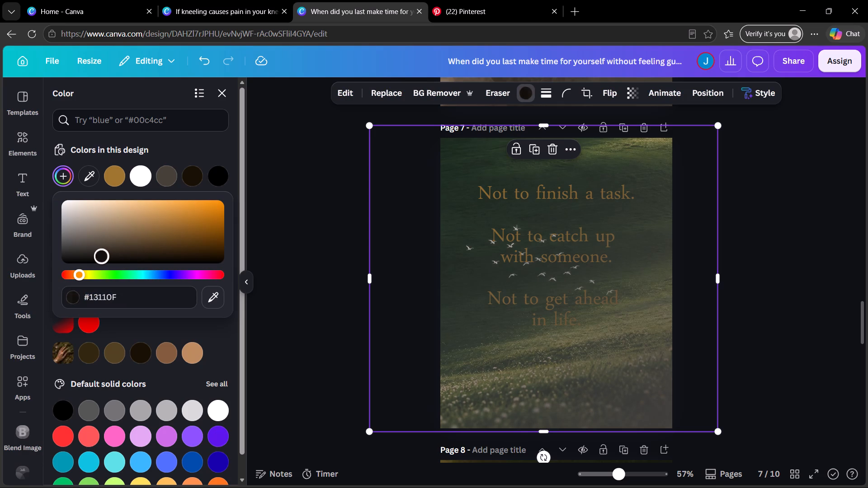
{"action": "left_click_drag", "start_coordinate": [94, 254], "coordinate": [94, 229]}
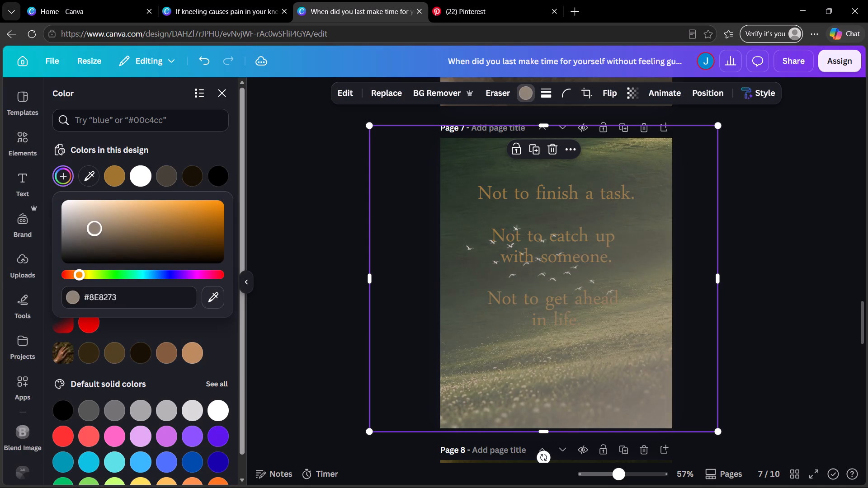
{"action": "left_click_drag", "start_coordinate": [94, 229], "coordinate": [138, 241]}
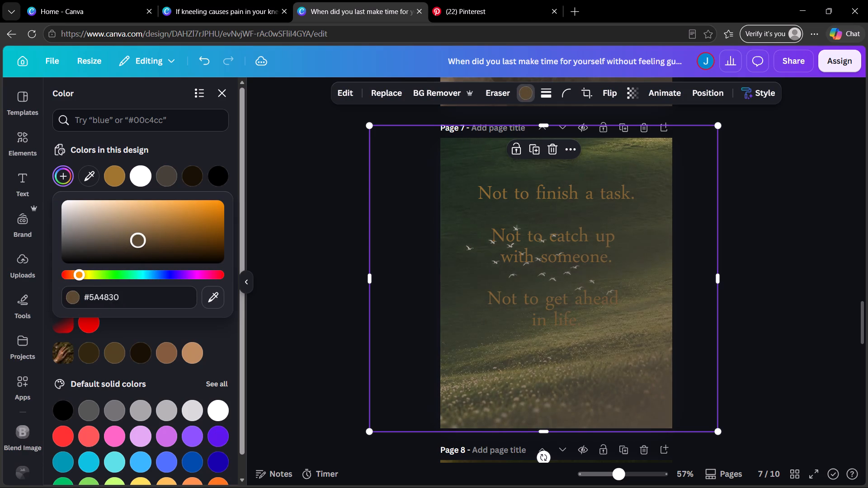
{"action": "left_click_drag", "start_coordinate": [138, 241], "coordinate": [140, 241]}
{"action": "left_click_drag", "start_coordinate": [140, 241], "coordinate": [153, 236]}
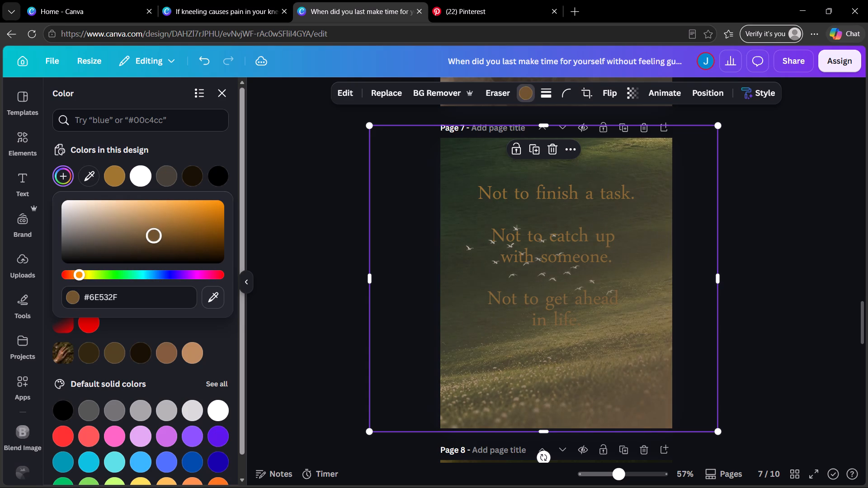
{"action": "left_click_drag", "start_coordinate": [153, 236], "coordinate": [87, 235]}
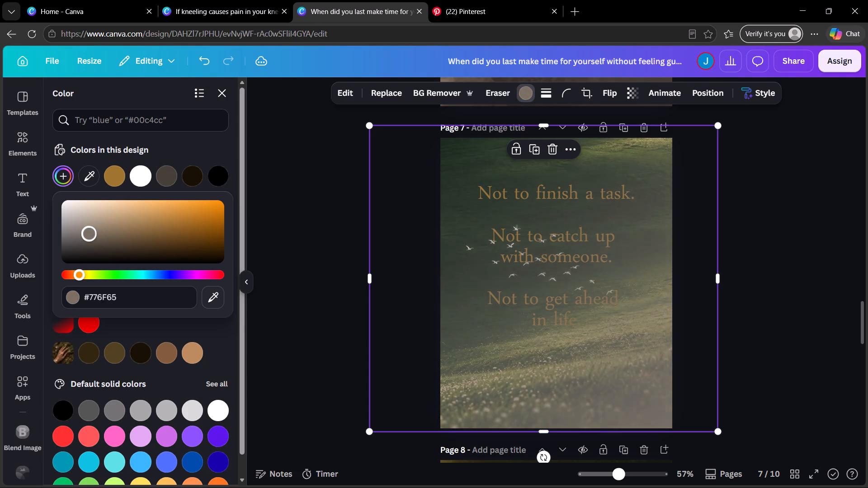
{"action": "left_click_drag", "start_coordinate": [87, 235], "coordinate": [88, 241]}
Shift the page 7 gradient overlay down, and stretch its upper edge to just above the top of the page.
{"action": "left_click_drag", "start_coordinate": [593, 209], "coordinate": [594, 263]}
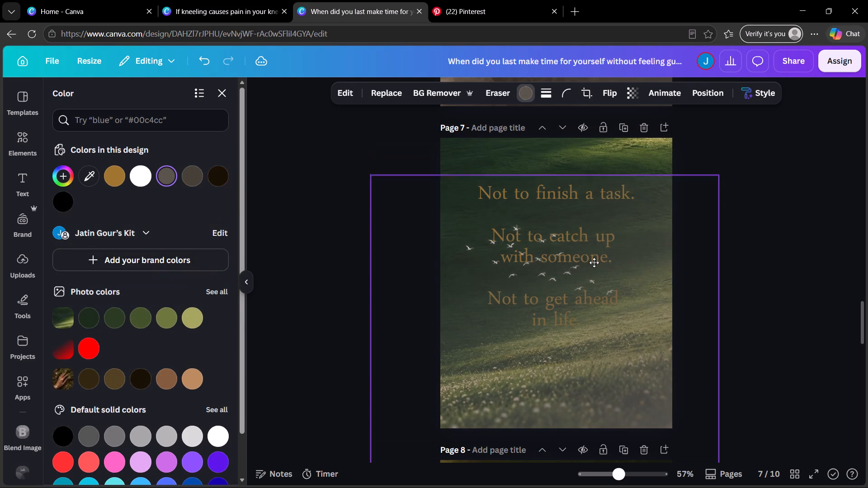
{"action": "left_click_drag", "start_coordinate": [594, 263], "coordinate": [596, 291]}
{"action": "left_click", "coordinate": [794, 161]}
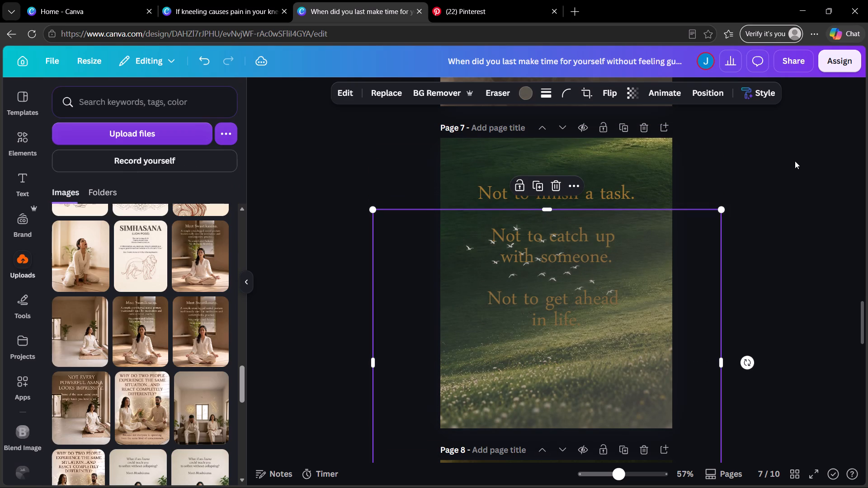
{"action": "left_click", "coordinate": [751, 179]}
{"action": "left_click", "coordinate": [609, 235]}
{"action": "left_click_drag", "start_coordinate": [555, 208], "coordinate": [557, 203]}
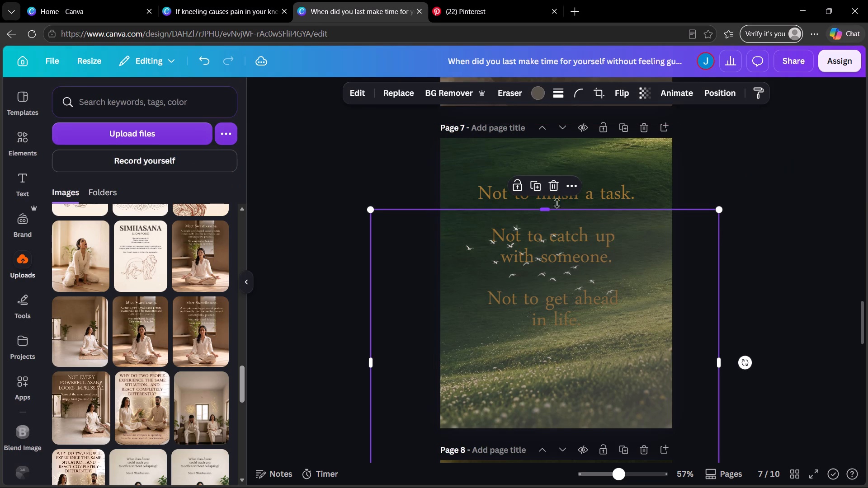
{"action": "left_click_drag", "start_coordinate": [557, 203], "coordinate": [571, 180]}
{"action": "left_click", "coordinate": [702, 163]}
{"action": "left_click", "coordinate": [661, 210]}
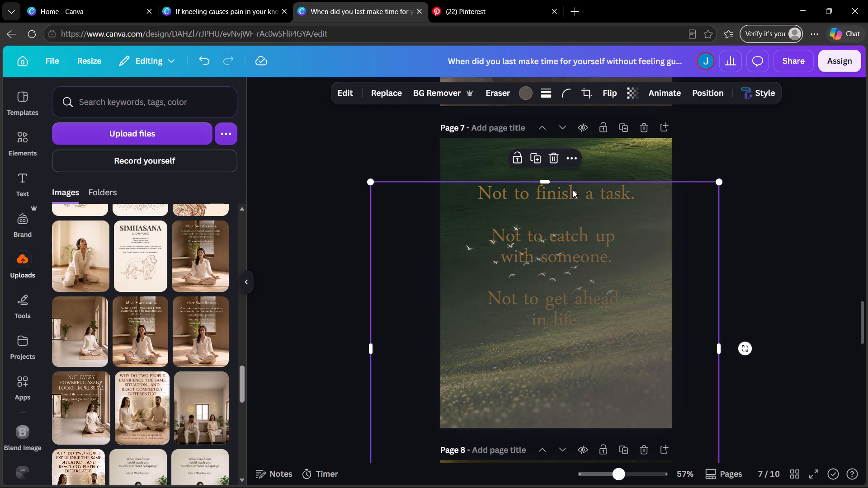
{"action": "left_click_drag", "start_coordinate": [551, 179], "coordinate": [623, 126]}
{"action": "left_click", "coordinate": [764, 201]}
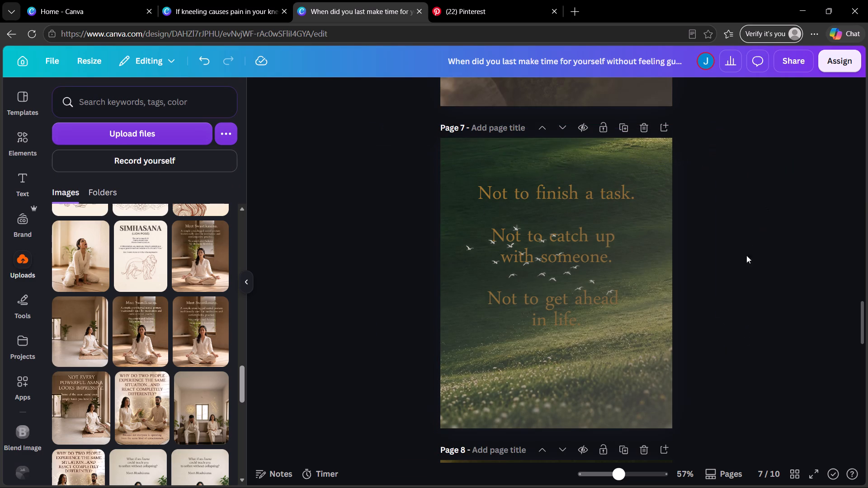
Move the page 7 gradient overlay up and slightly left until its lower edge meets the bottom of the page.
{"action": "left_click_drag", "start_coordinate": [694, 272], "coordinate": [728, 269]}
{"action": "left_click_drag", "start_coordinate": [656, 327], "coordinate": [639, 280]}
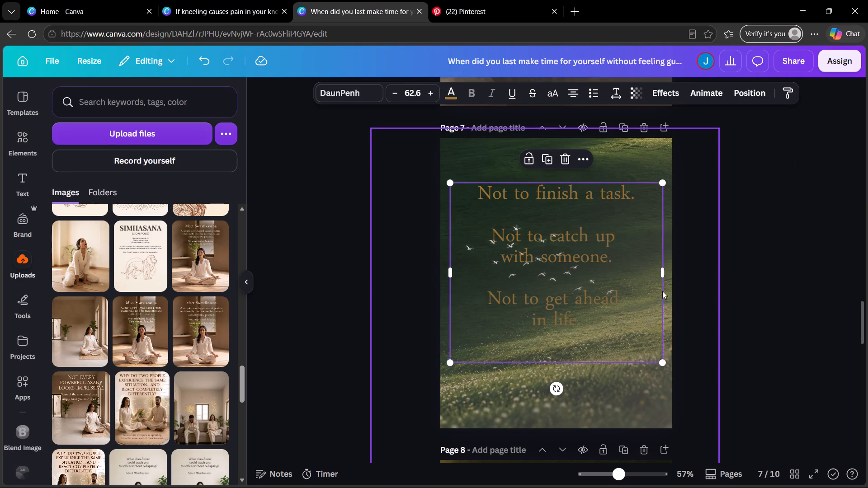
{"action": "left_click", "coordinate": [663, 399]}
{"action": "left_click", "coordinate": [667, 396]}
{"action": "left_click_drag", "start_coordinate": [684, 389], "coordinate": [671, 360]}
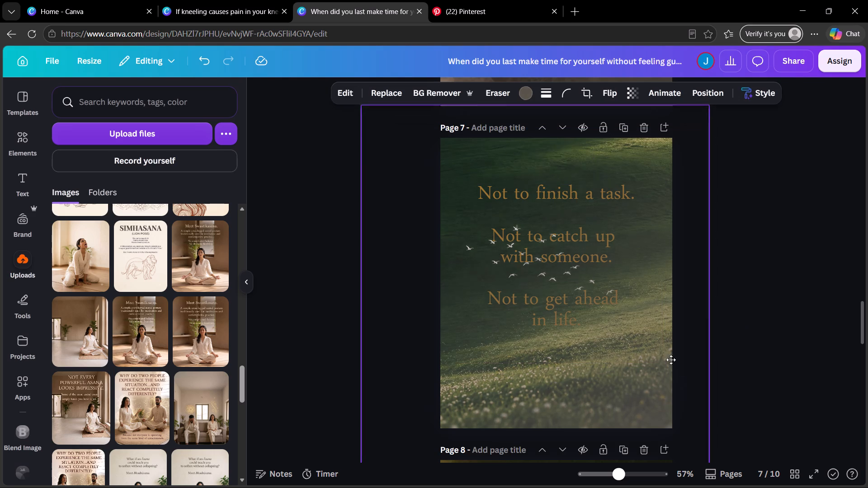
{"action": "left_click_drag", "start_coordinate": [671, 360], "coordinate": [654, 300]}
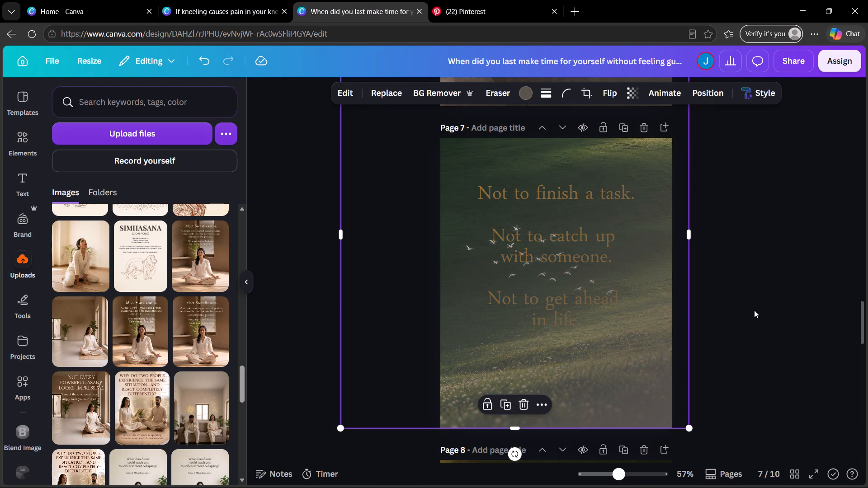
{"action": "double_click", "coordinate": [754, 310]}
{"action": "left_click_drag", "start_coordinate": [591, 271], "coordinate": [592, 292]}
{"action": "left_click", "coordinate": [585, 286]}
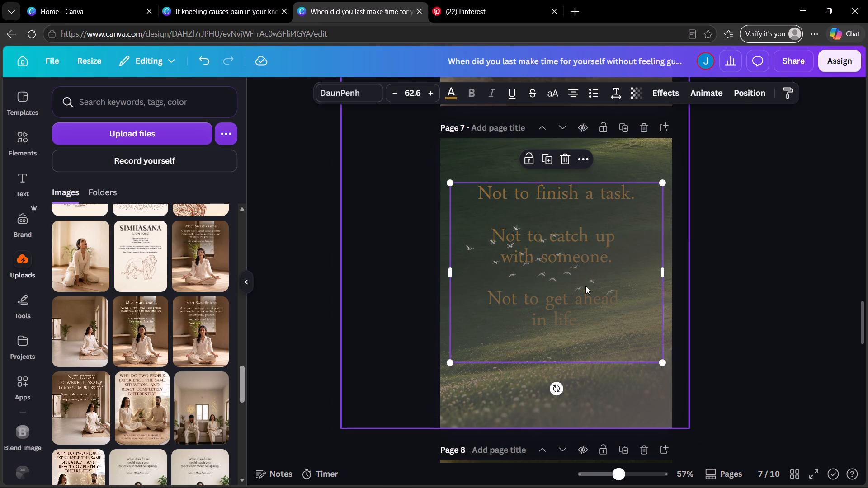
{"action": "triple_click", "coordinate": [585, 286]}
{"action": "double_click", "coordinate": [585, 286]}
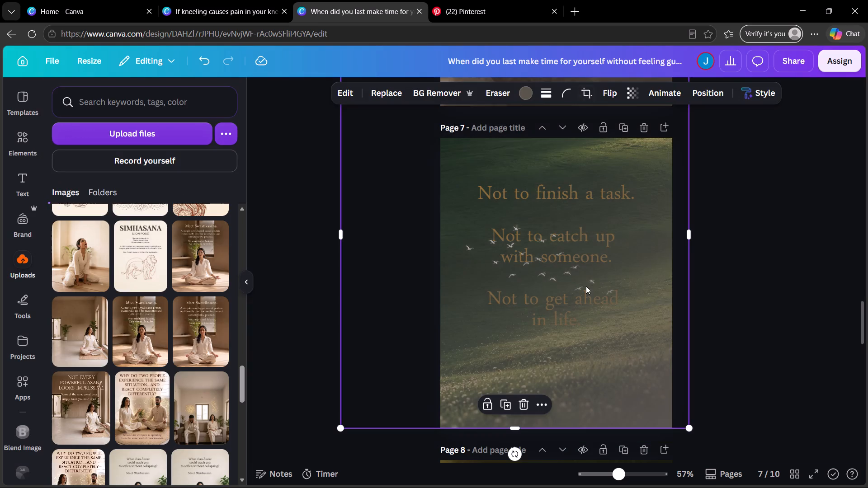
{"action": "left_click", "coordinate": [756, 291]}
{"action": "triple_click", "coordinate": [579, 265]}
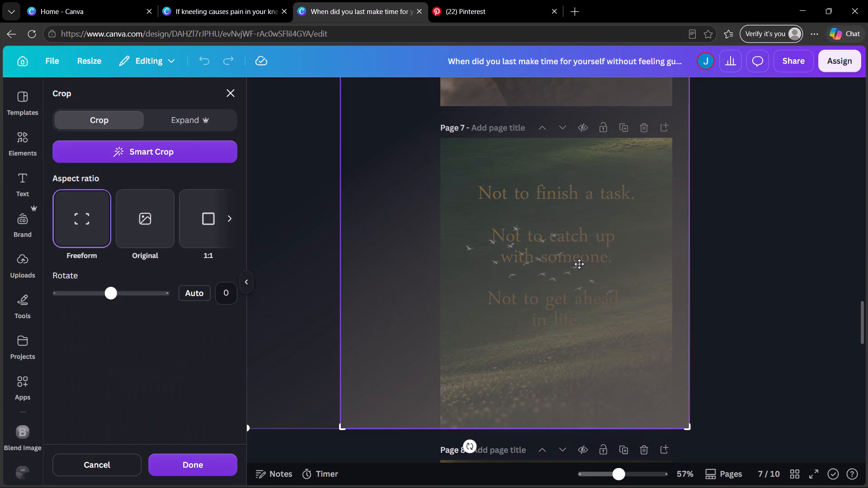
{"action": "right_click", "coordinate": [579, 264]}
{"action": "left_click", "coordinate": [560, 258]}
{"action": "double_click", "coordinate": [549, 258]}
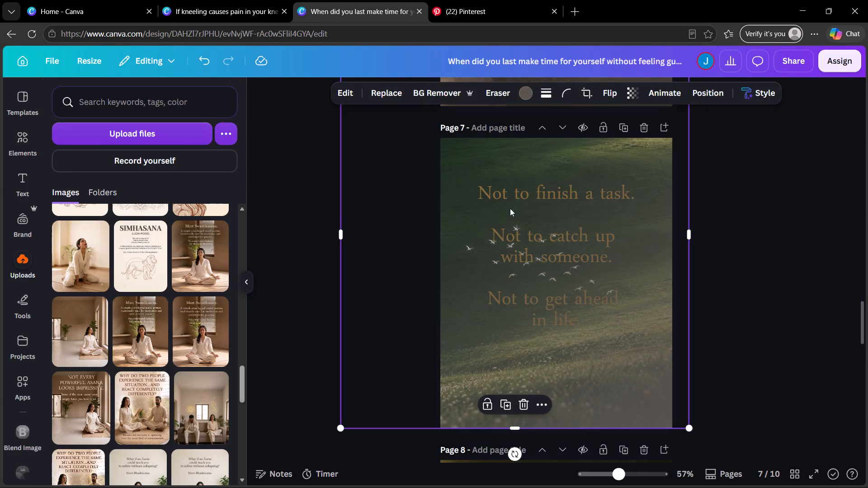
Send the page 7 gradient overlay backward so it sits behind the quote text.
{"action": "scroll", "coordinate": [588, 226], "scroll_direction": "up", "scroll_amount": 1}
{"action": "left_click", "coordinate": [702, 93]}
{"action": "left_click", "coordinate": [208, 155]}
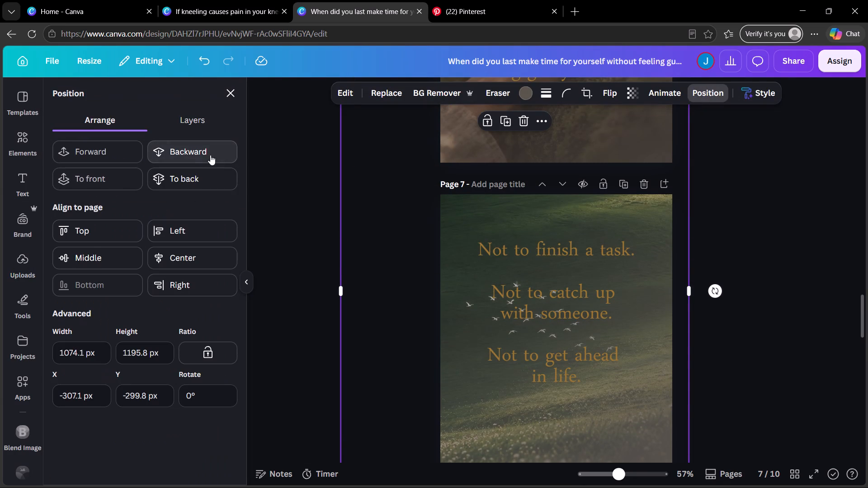
Move the page 7 quote text down to about Y 298 px, keeping it horizontally centered on the page.
{"action": "left_click", "coordinate": [599, 311]}
{"action": "left_click_drag", "start_coordinate": [599, 319], "coordinate": [597, 348]}
{"action": "scroll", "coordinate": [598, 347], "scroll_direction": "down", "scroll_amount": 1}
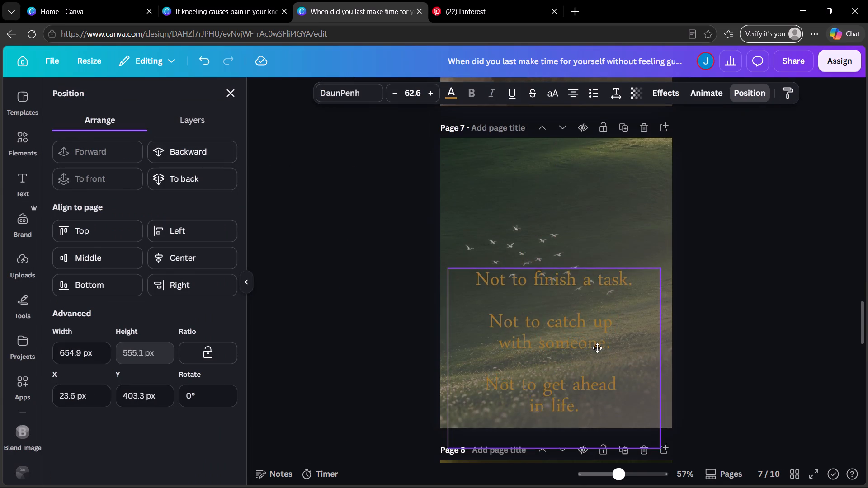
{"action": "left_click_drag", "start_coordinate": [597, 348], "coordinate": [599, 313]}
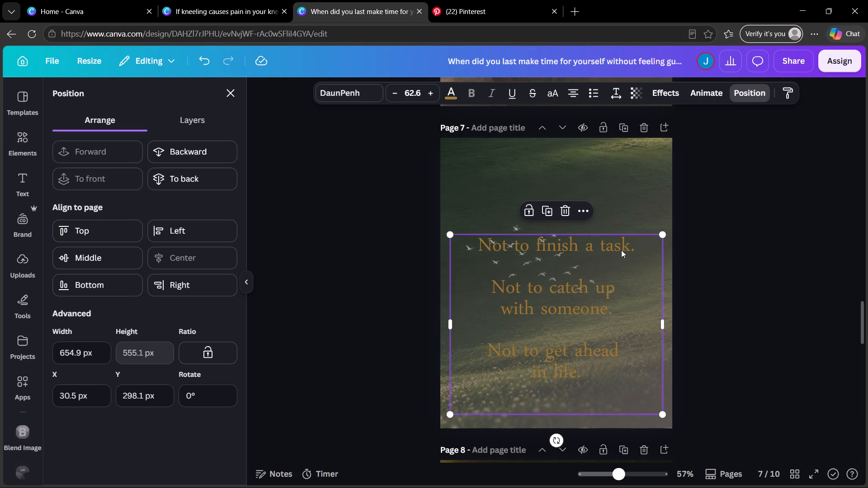
{"action": "left_click_drag", "start_coordinate": [647, 191], "coordinate": [648, 237]}
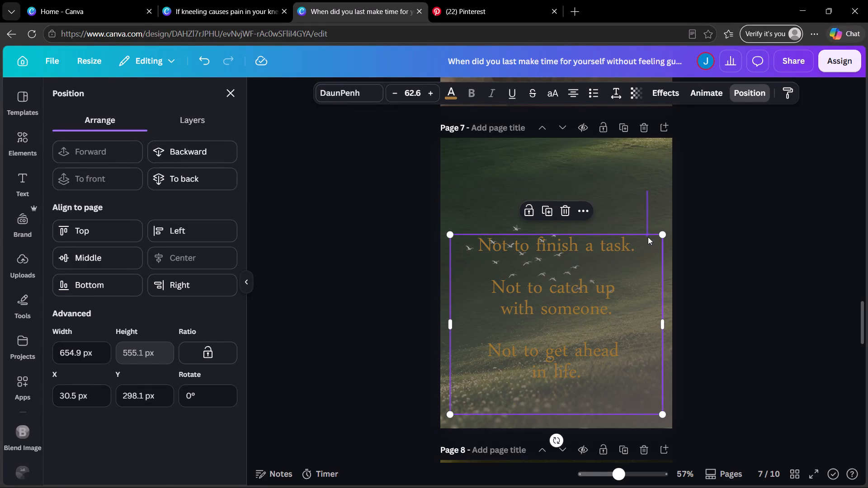
{"action": "left_click_drag", "start_coordinate": [648, 237], "coordinate": [649, 234]}
{"action": "left_click_drag", "start_coordinate": [641, 189], "coordinate": [571, 190]}
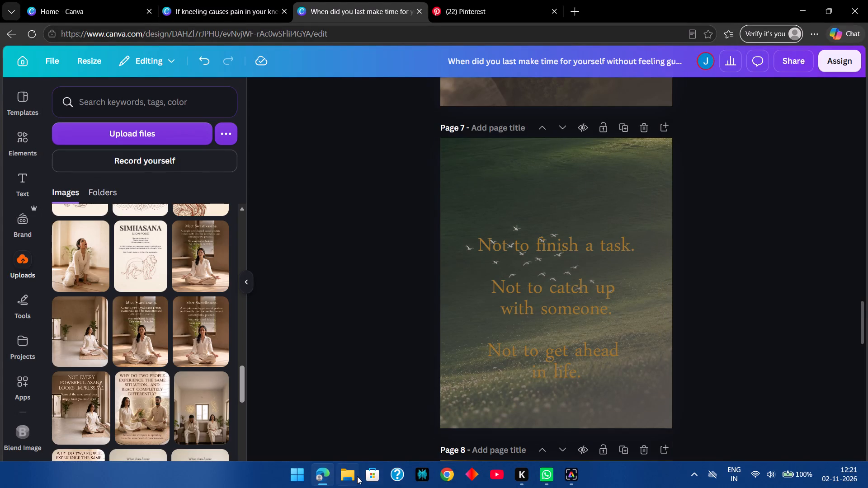
Copy the white gradient overlay from page 1 of the "If kneeling causes pain" design and paste it over the upper part of page 7.
{"action": "left_click", "coordinate": [184, 0]}
{"action": "left_click", "coordinate": [337, 0]}
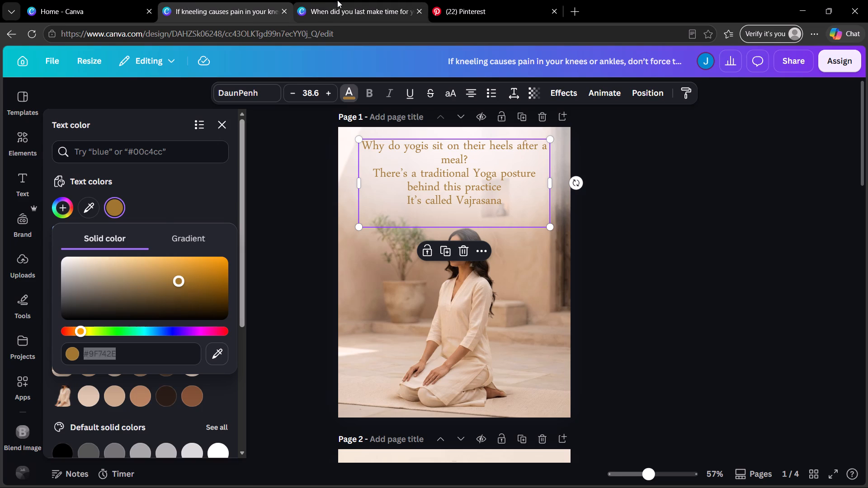
{"action": "left_click", "coordinate": [252, 0]}
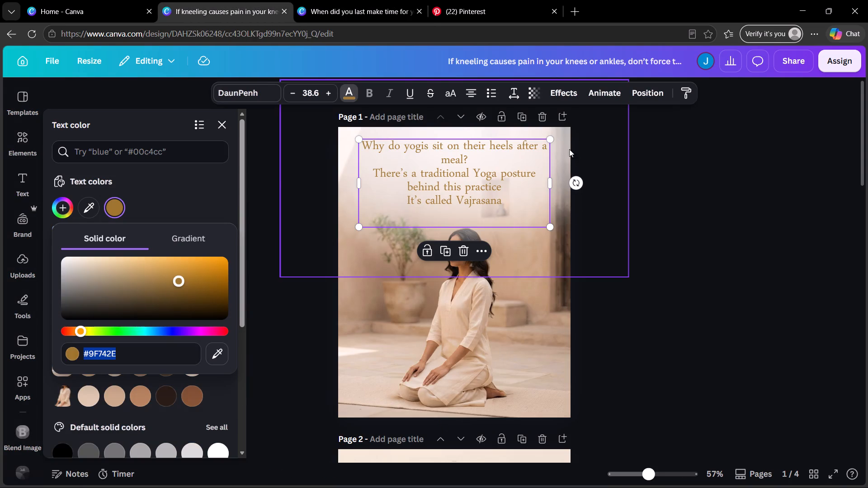
{"action": "left_click", "coordinate": [564, 147]}
{"action": "key", "text": "ctrl+c"}
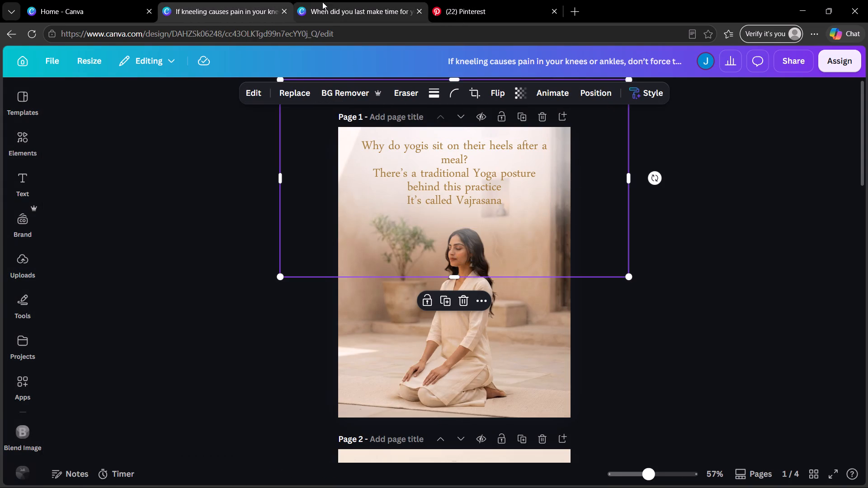
{"action": "left_click", "coordinate": [322, 2]}
{"action": "key", "text": "ctrl+v"}
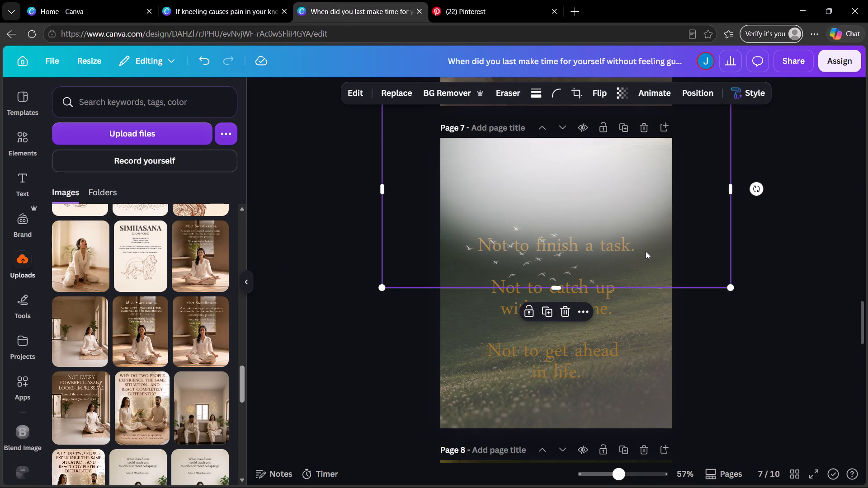
{"action": "left_click_drag", "start_coordinate": [634, 198], "coordinate": [633, 234]}
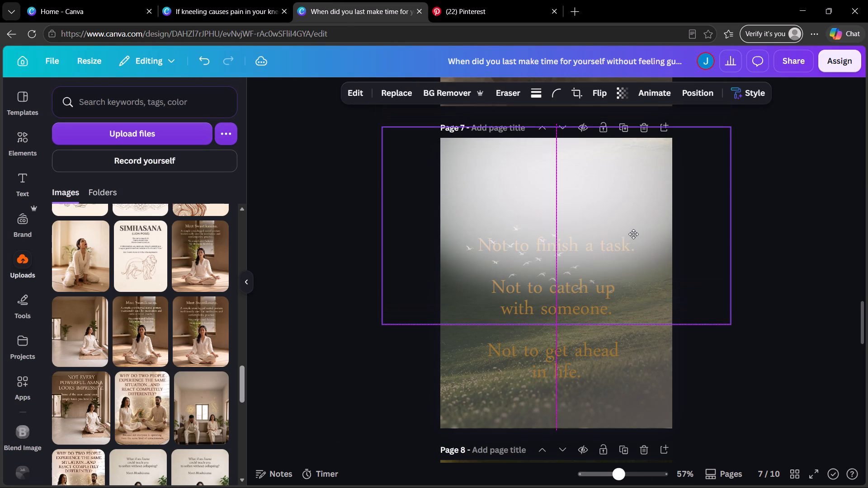
{"action": "left_click_drag", "start_coordinate": [633, 234], "coordinate": [632, 227]}
Delete the grey-brown gradient overlay from page 7.
{"action": "left_click", "coordinate": [642, 401]}
{"action": "left_click", "coordinate": [693, 400]}
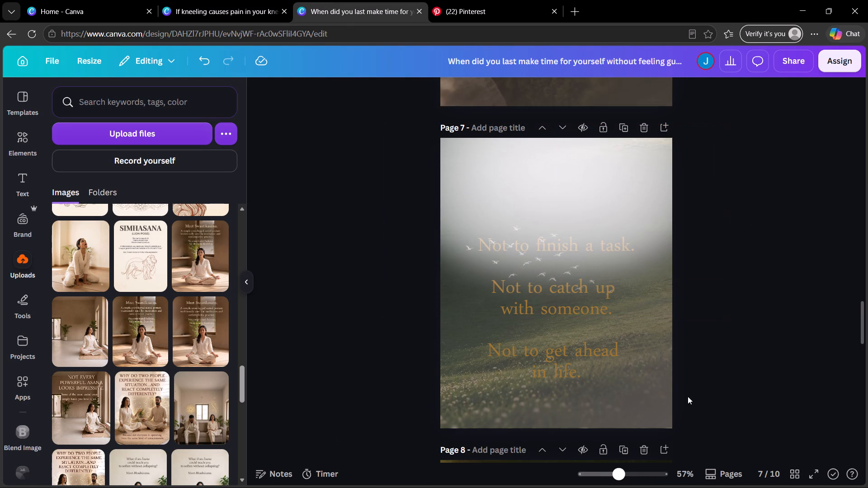
{"action": "left_click", "coordinate": [680, 392]}
{"action": "left_click", "coordinate": [670, 427]}
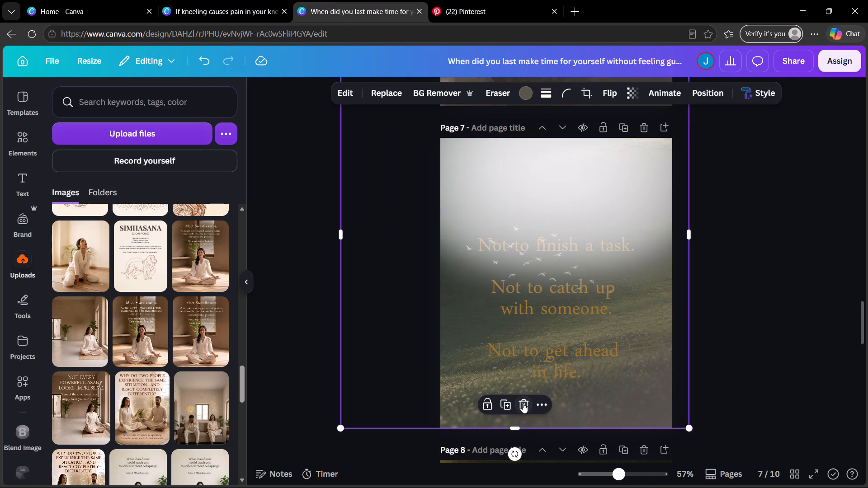
{"action": "left_click", "coordinate": [524, 403]}
Move the white gradient overlay down so it covers the lower half of page 7.
{"action": "left_click", "coordinate": [590, 302]}
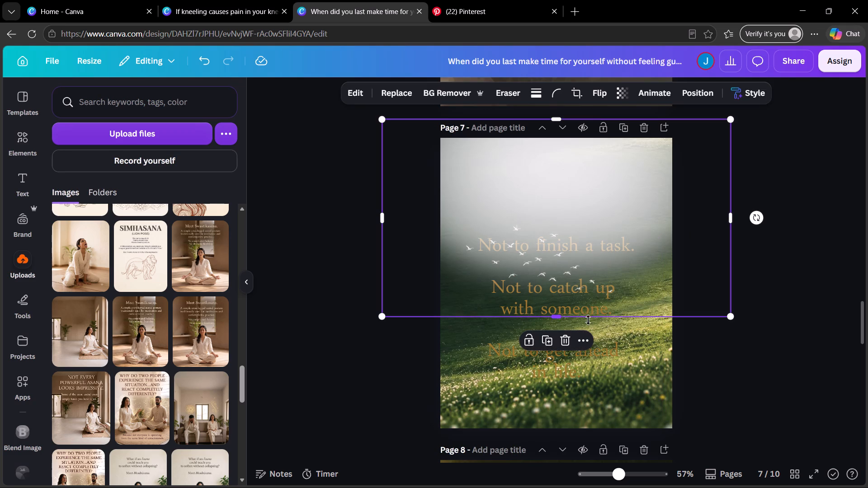
{"action": "left_click", "coordinate": [794, 343]}
{"action": "left_click_drag", "start_coordinate": [643, 216], "coordinate": [632, 267]}
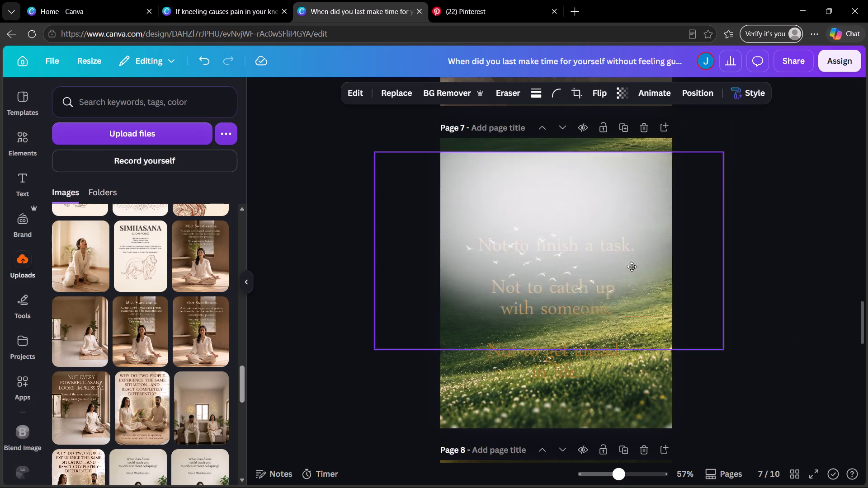
{"action": "left_click_drag", "start_coordinate": [632, 267], "coordinate": [637, 394]}
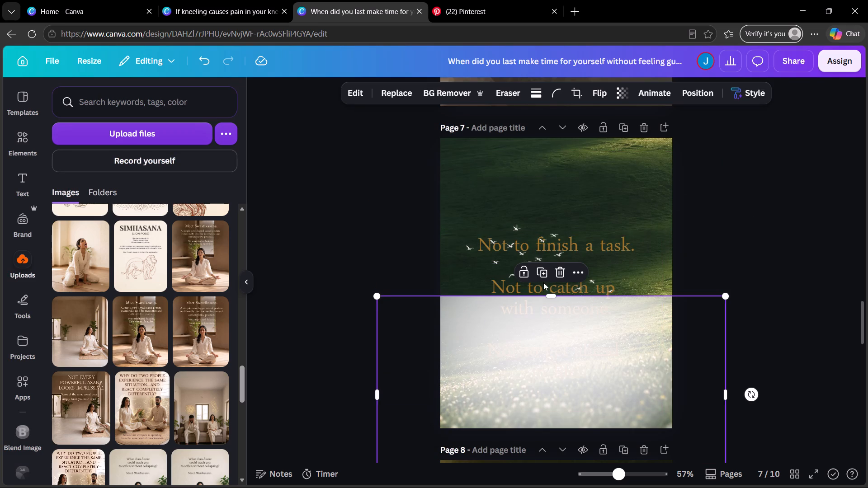
Rotate the white gradient overlay on page 7 by roughly 180° so its brightest part faces the bottom of the page.
{"action": "scroll", "coordinate": [541, 295], "scroll_direction": "down", "scroll_amount": 2}
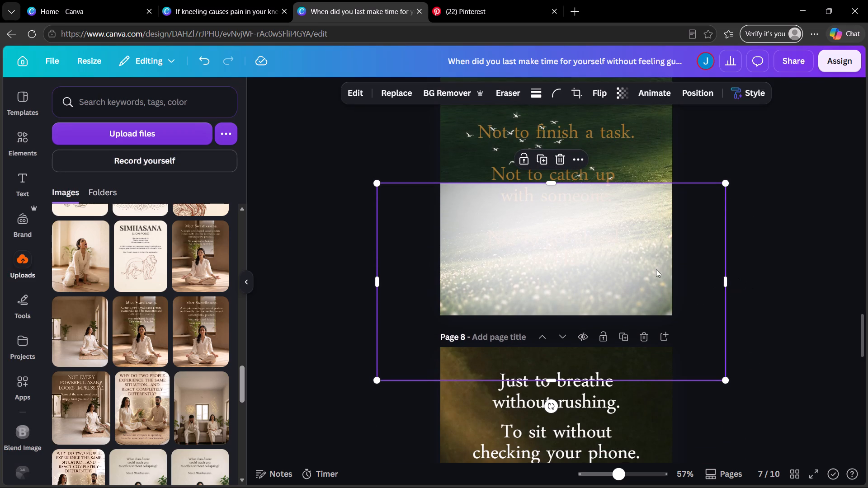
{"action": "left_click", "coordinate": [656, 269]}
{"action": "left_click", "coordinate": [571, 245]}
{"action": "left_click_drag", "start_coordinate": [553, 405], "coordinate": [424, 165]}
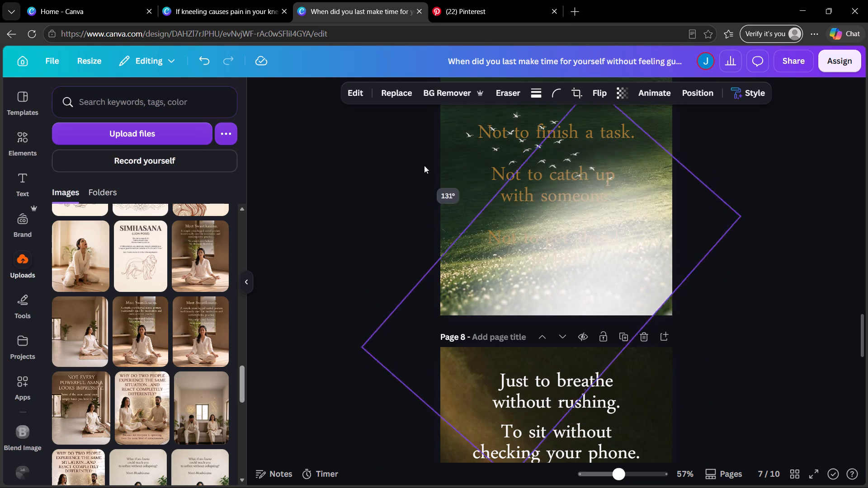
{"action": "left_click_drag", "start_coordinate": [424, 165], "coordinate": [577, 31]}
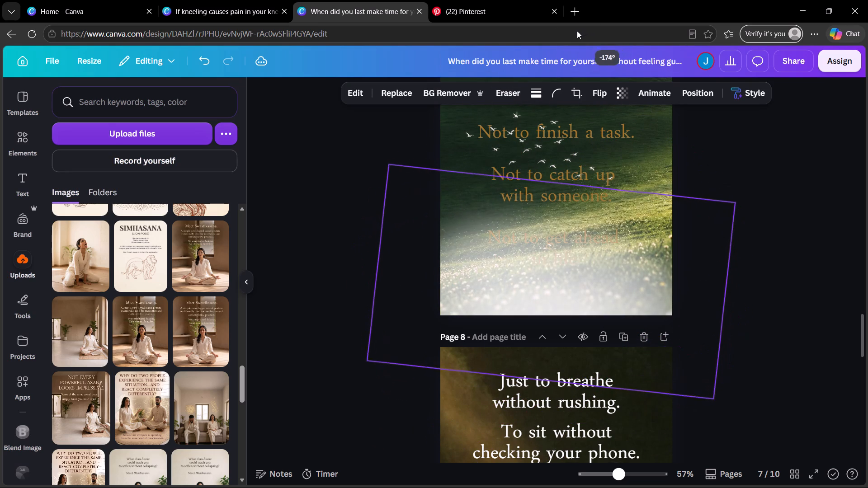
{"action": "left_click_drag", "start_coordinate": [577, 31], "coordinate": [556, 34]}
{"action": "left_click", "coordinate": [782, 250]}
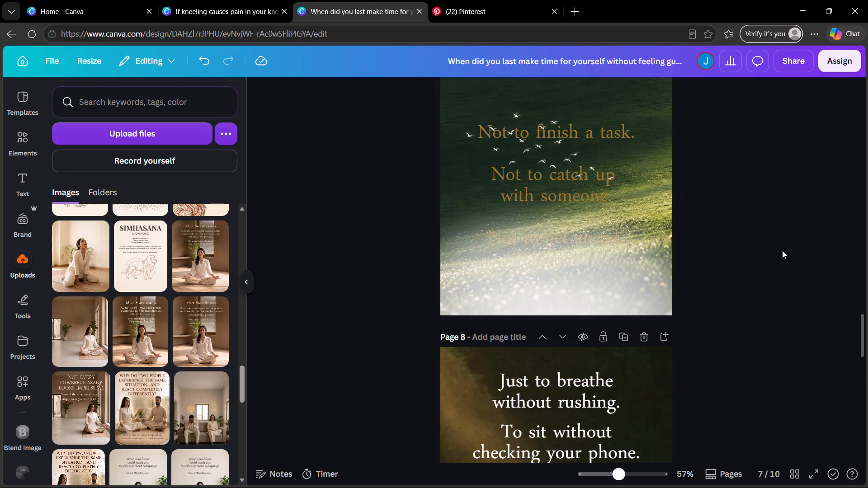
Move the page 7 white overlay up and stretch it to about 696 px high, extending past the page's bottom edge.
{"action": "left_click_drag", "start_coordinate": [614, 289], "coordinate": [616, 217]}
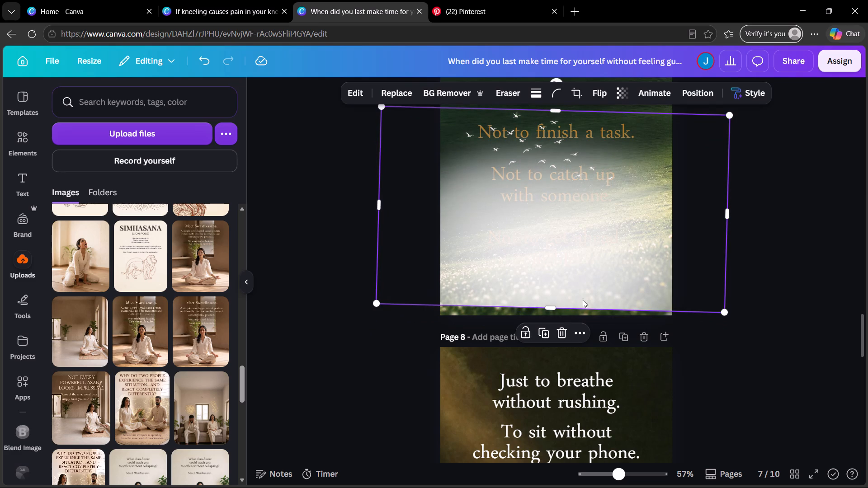
{"action": "left_click_drag", "start_coordinate": [563, 312], "coordinate": [583, 341]}
{"action": "left_click_drag", "start_coordinate": [645, 298], "coordinate": [665, 295]}
{"action": "left_click_drag", "start_coordinate": [661, 296], "coordinate": [666, 295]}
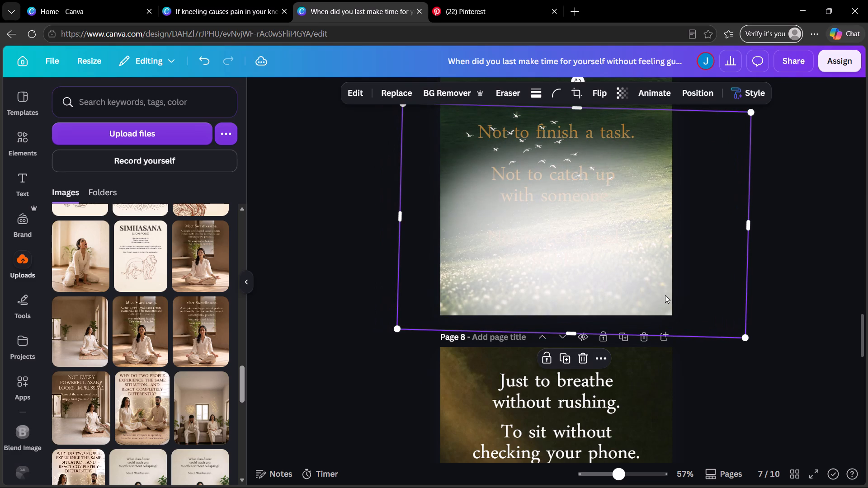
{"action": "left_click_drag", "start_coordinate": [665, 295], "coordinate": [638, 311]}
Straighten the page 7 white overlay's rotation to exactly -180°.
{"action": "scroll", "coordinate": [579, 263], "scroll_direction": "up", "scroll_amount": 1}
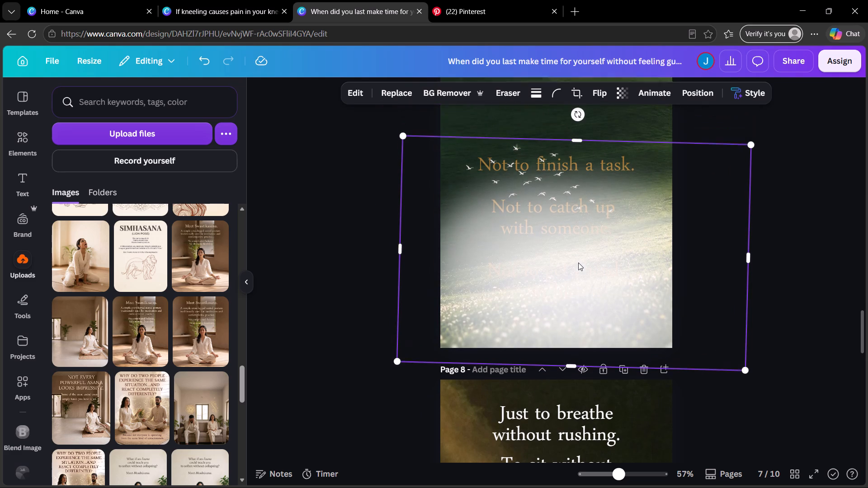
{"action": "scroll", "coordinate": [578, 263], "scroll_direction": "up", "scroll_amount": 1}
{"action": "left_click", "coordinate": [572, 244]}
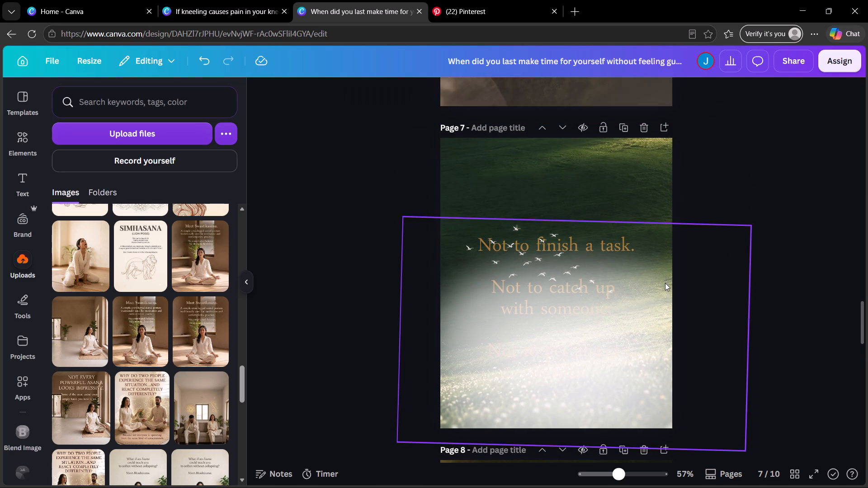
{"action": "left_click", "coordinate": [665, 283]}
{"action": "left_click_drag", "start_coordinate": [373, 325], "coordinate": [373, 329]}
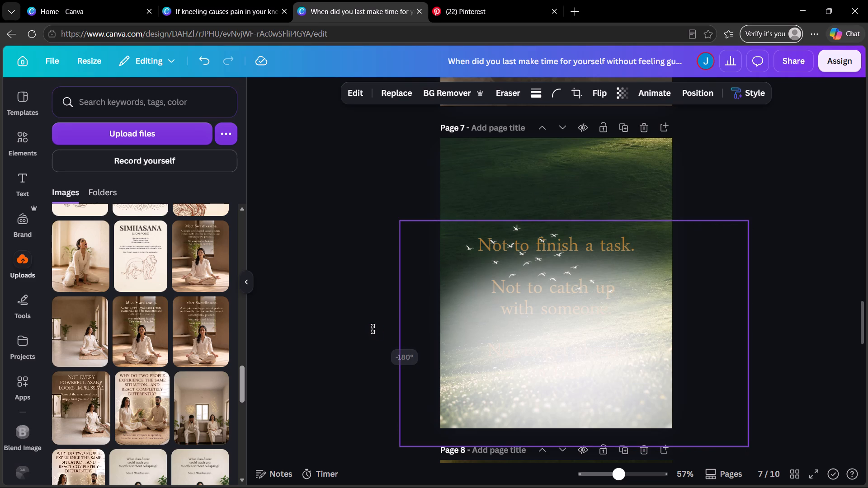
{"action": "left_click_drag", "start_coordinate": [373, 329], "coordinate": [373, 330]}
Center the white gradient overlay horizontally on page 7, keeping its vertical position at about Y 256 px.
{"action": "left_click", "coordinate": [785, 327]}
{"action": "left_click_drag", "start_coordinate": [671, 353], "coordinate": [663, 354]}
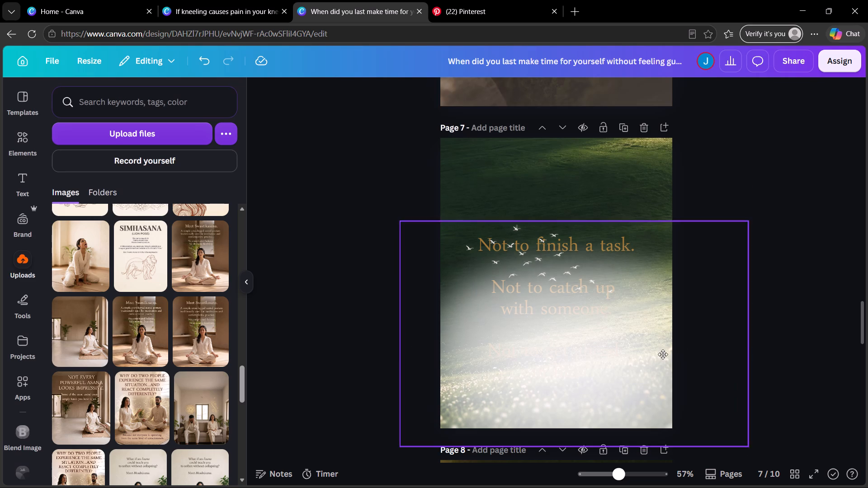
{"action": "left_click_drag", "start_coordinate": [663, 354], "coordinate": [656, 353]}
{"action": "left_click", "coordinate": [785, 329]}
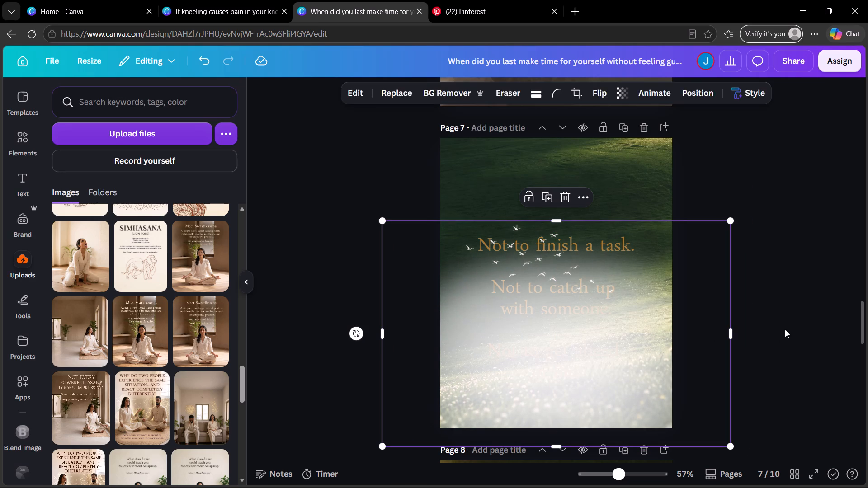
{"action": "left_click", "coordinate": [581, 328]}
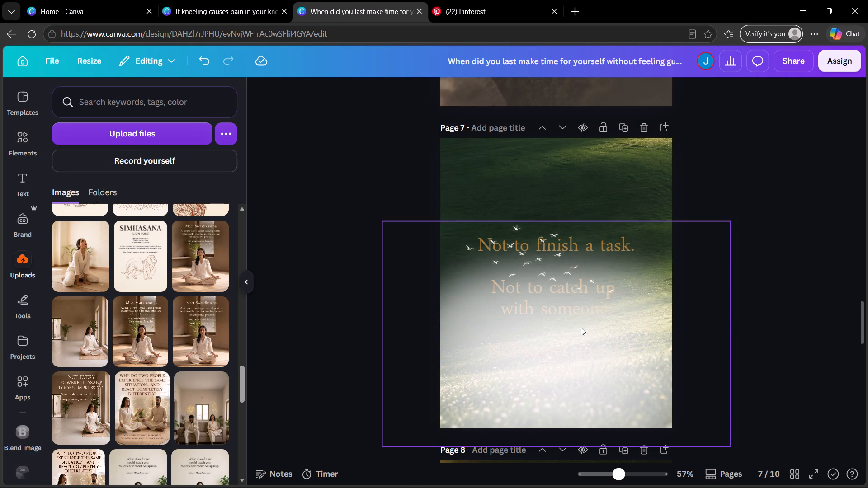
{"action": "double_click", "coordinate": [629, 347]}
{"action": "double_click", "coordinate": [782, 247]}
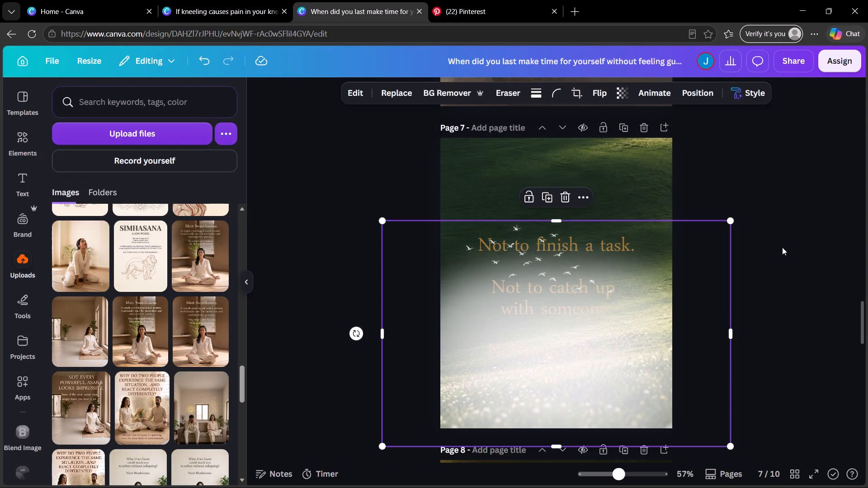
Reduce the page 7 white overlay's transparency value to about 60.
{"action": "left_click", "coordinate": [662, 317]}
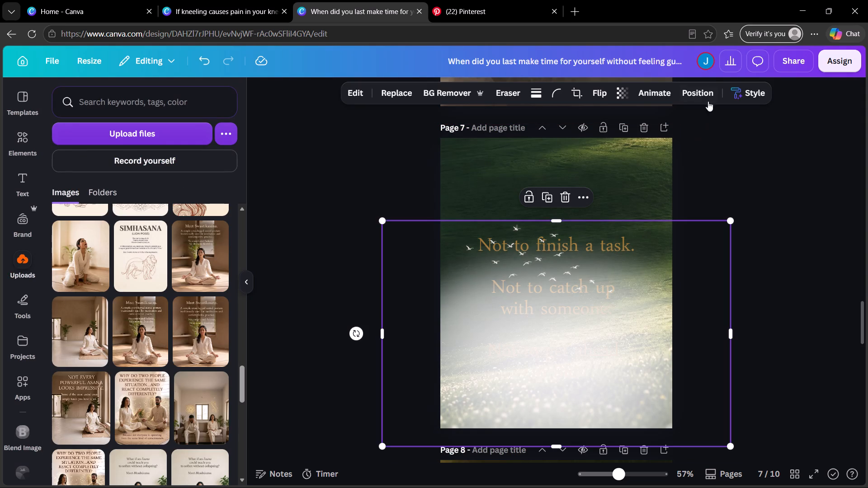
{"action": "left_click", "coordinate": [628, 97]}
{"action": "left_click_drag", "start_coordinate": [637, 136], "coordinate": [616, 141]}
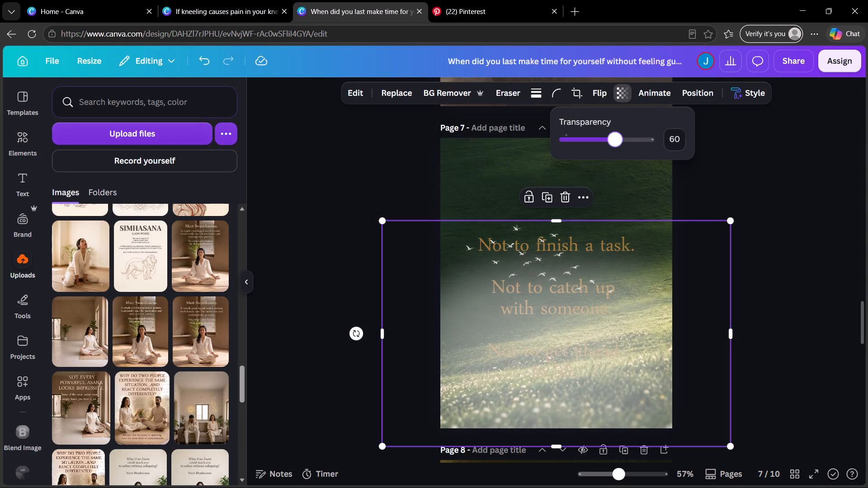
{"action": "left_click_drag", "start_coordinate": [616, 141], "coordinate": [614, 141]}
{"action": "left_click", "coordinate": [701, 161]}
{"action": "left_click", "coordinate": [702, 161]}
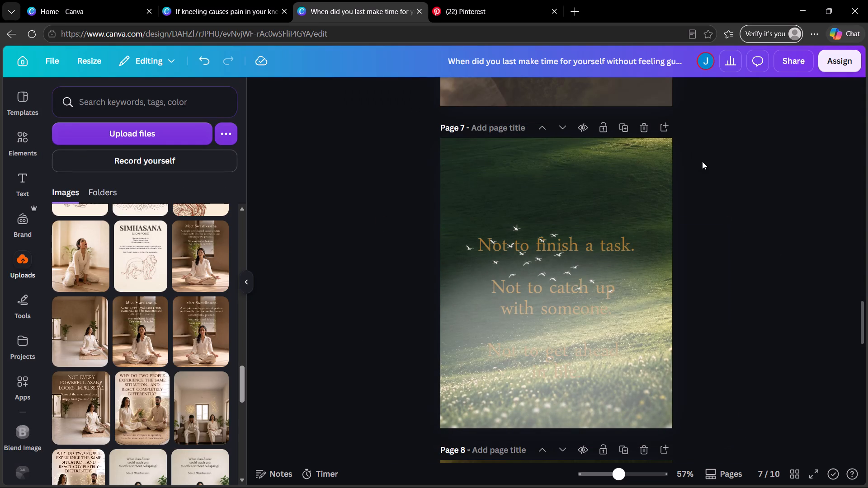
Send the page 7 white overlay one layer backward so it sits behind the quote text.
{"action": "left_click", "coordinate": [598, 323]}
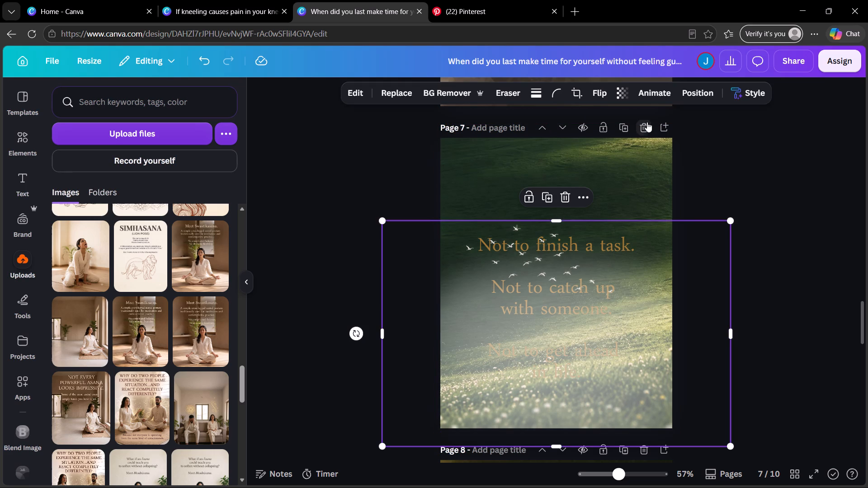
{"action": "left_click", "coordinate": [705, 93]}
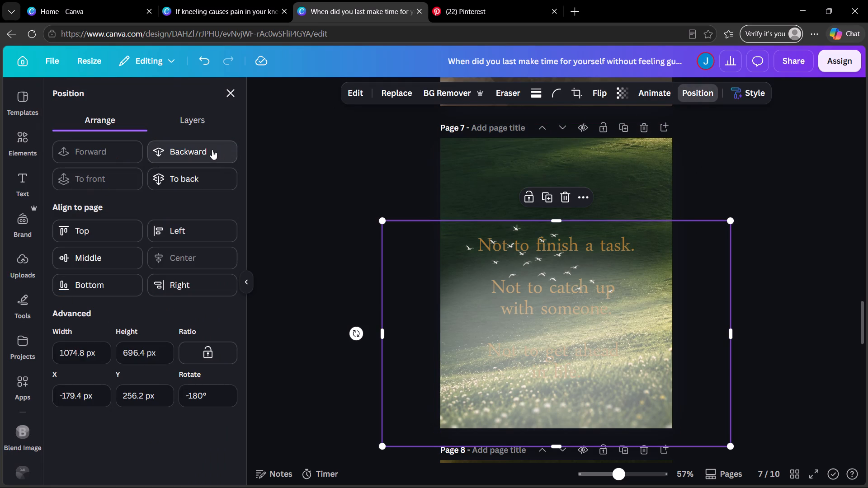
{"action": "left_click", "coordinate": [212, 150]}
{"action": "double_click", "coordinate": [813, 191]}
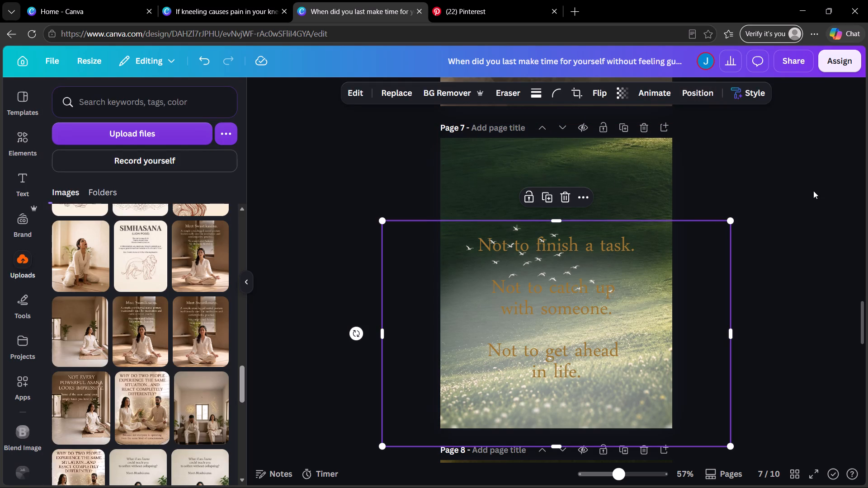
Move the page 7 quote text up near the top of the page, keeping it horizontally centered.
{"action": "left_click_drag", "start_coordinate": [554, 340], "coordinate": [553, 265]}
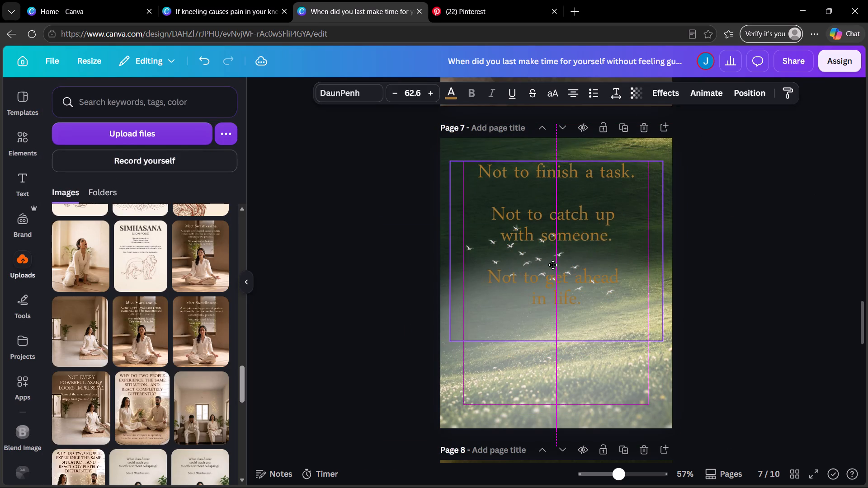
{"action": "left_click_drag", "start_coordinate": [553, 265], "coordinate": [553, 268]}
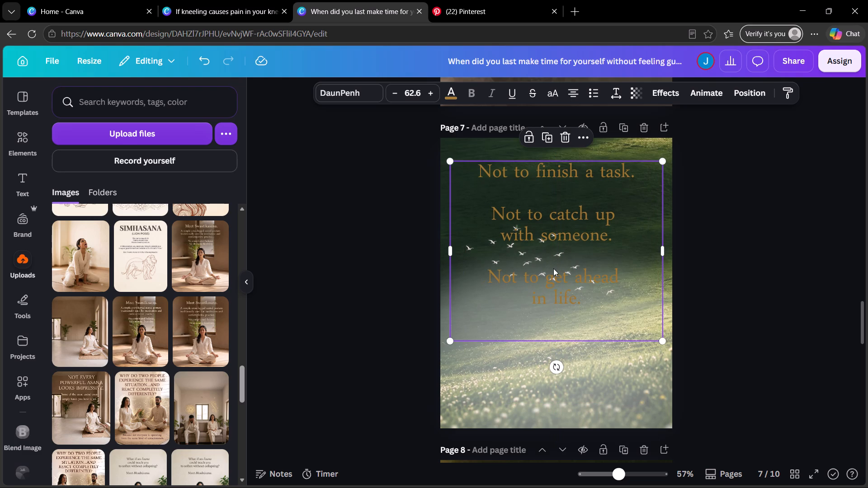
Reposition and enlarge the dark gradient overlay on page 6 so it extends past the page's bottom edge.
{"action": "scroll", "coordinate": [553, 268], "scroll_direction": "up", "scroll_amount": 5}
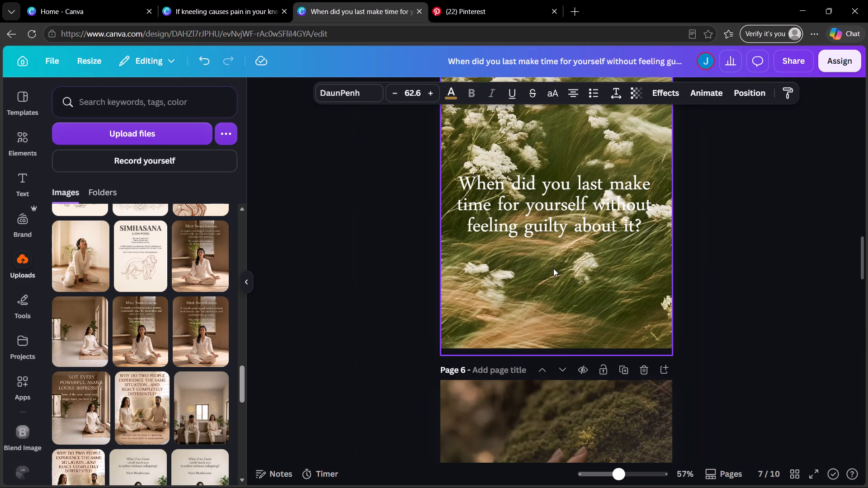
{"action": "scroll", "coordinate": [553, 268], "scroll_direction": "up", "scroll_amount": 2}
{"action": "scroll", "coordinate": [603, 315], "scroll_direction": "down", "scroll_amount": 4}
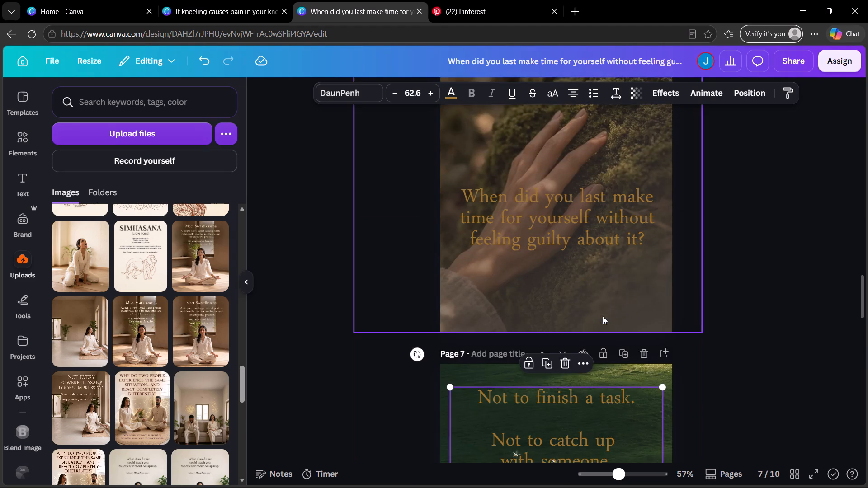
{"action": "scroll", "coordinate": [622, 326], "scroll_direction": "up", "scroll_amount": 1}
{"action": "left_click", "coordinate": [800, 331]}
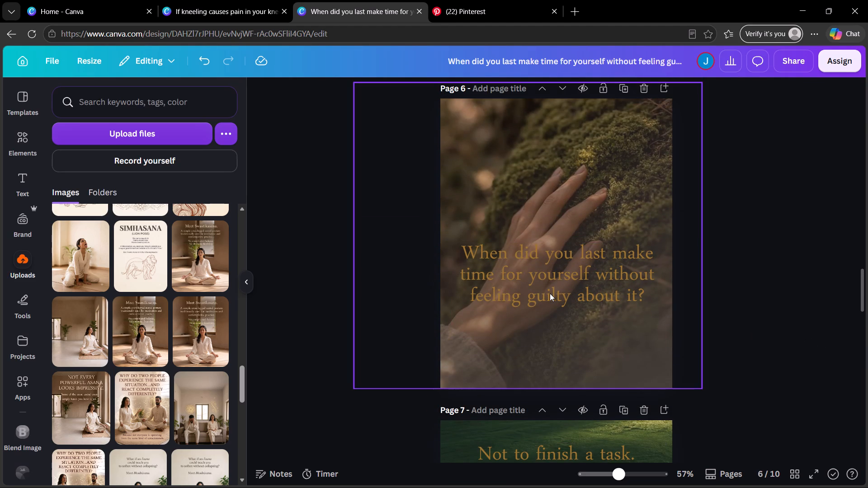
{"action": "left_click", "coordinate": [716, 268]}
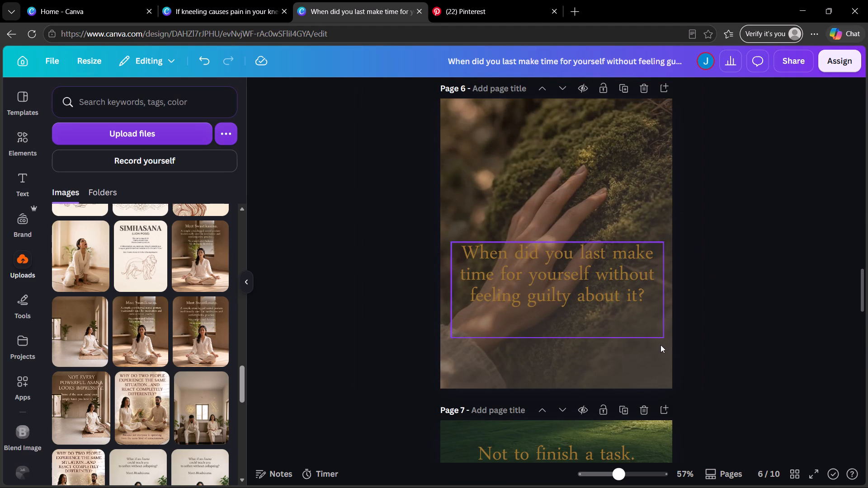
{"action": "left_click", "coordinate": [659, 346]}
{"action": "left_click_drag", "start_coordinate": [659, 346], "coordinate": [649, 319]}
{"action": "left_click_drag", "start_coordinate": [694, 361], "coordinate": [702, 387]}
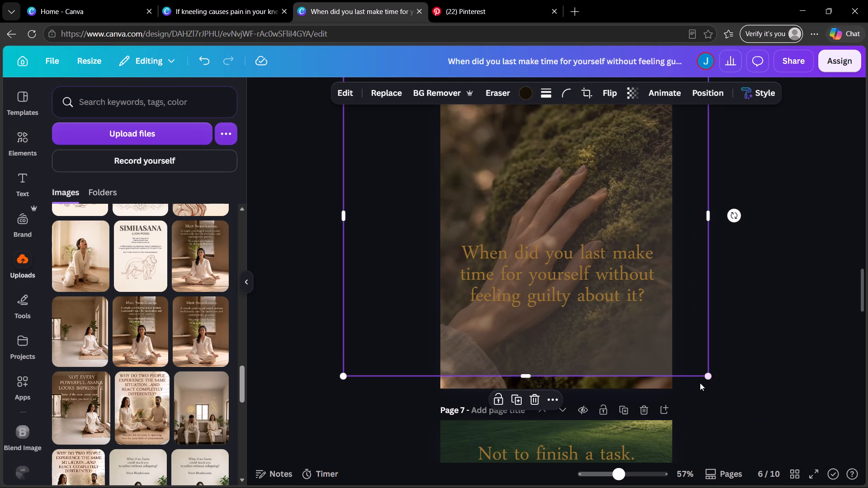
{"action": "left_click_drag", "start_coordinate": [702, 376], "coordinate": [717, 408]}
{"action": "left_click", "coordinate": [766, 353]}
Download only page 6 as a high-quality PNG and open the downloaded image to check it.
{"action": "scroll", "coordinate": [769, 352], "scroll_direction": "up", "scroll_amount": 1}
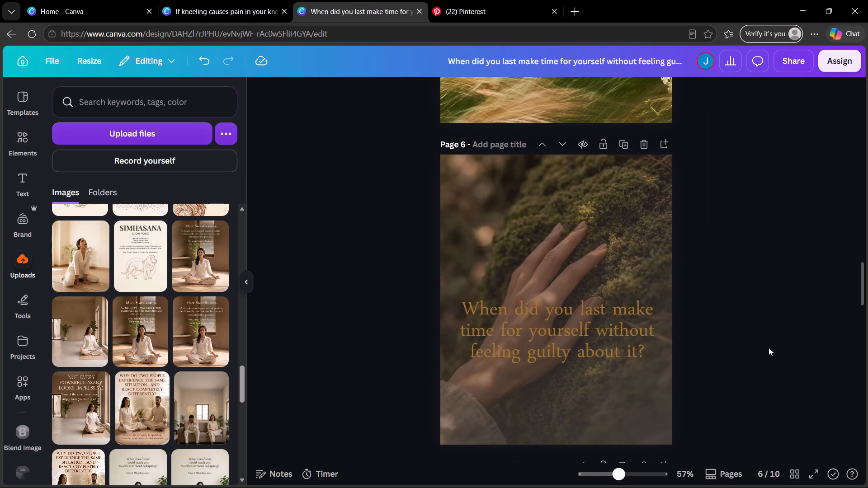
{"action": "left_click", "coordinate": [783, 61]}
{"action": "left_click", "coordinate": [648, 325]}
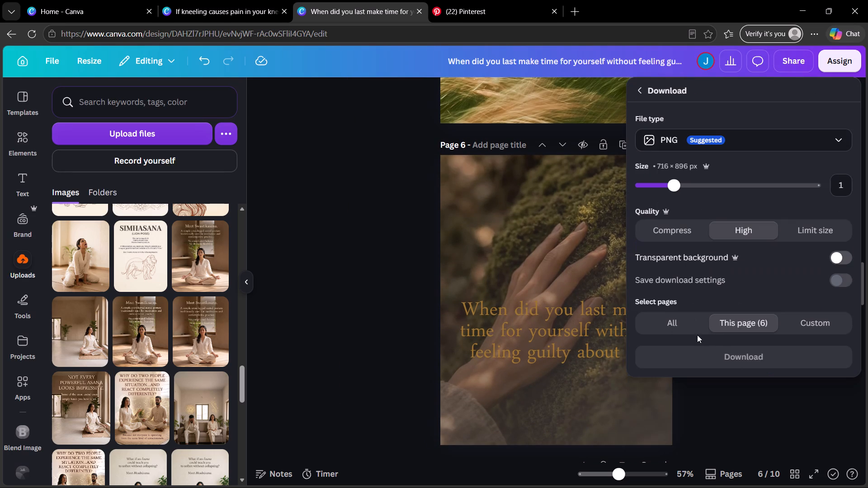
{"action": "left_click", "coordinate": [741, 363]}
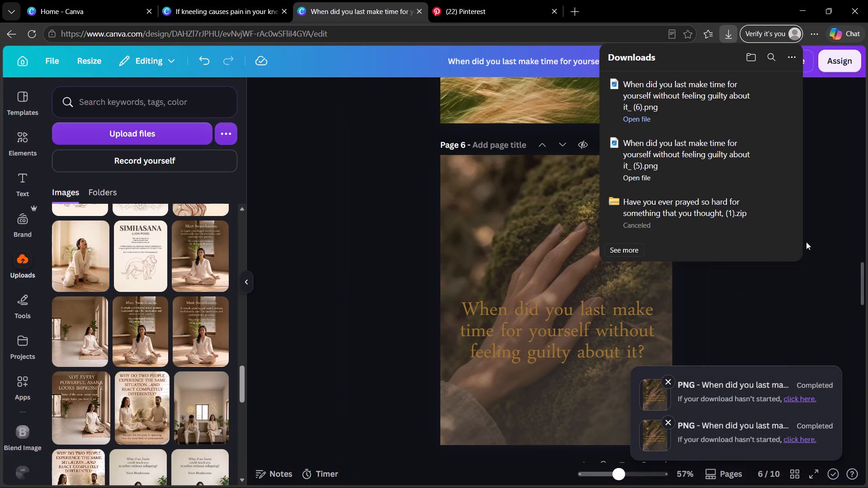
{"action": "left_click", "coordinate": [674, 106]}
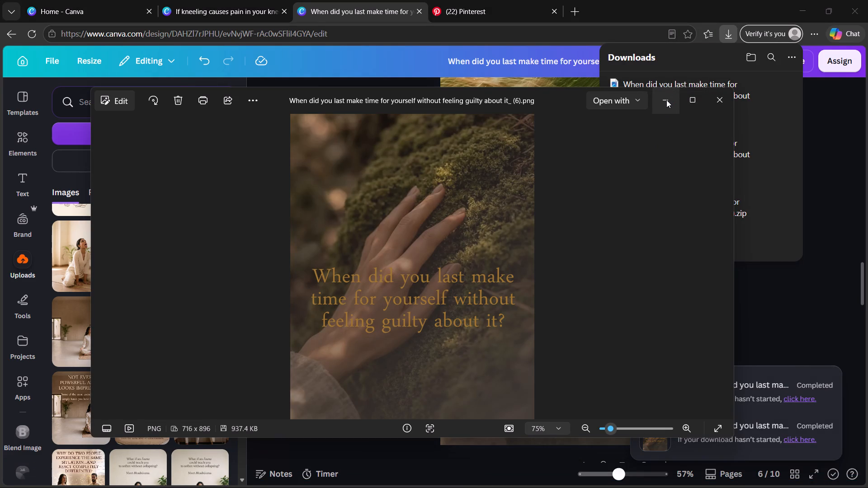
{"action": "left_click", "coordinate": [666, 99]}
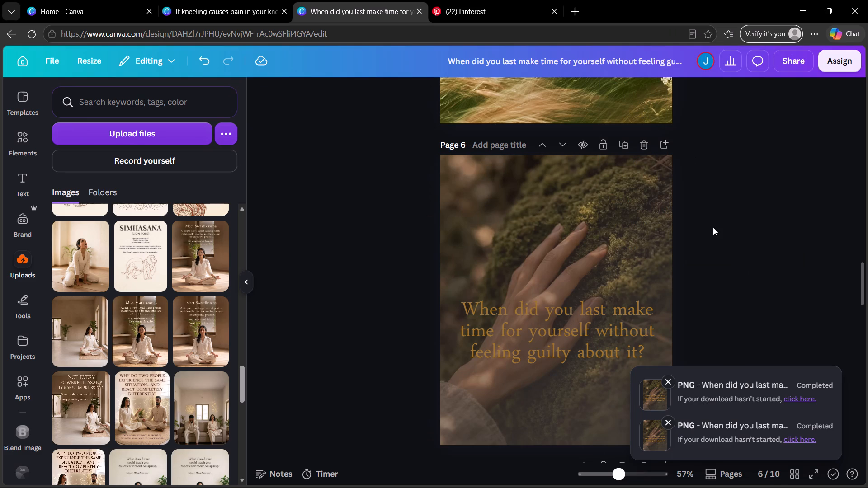
{"action": "left_click", "coordinate": [713, 227]}
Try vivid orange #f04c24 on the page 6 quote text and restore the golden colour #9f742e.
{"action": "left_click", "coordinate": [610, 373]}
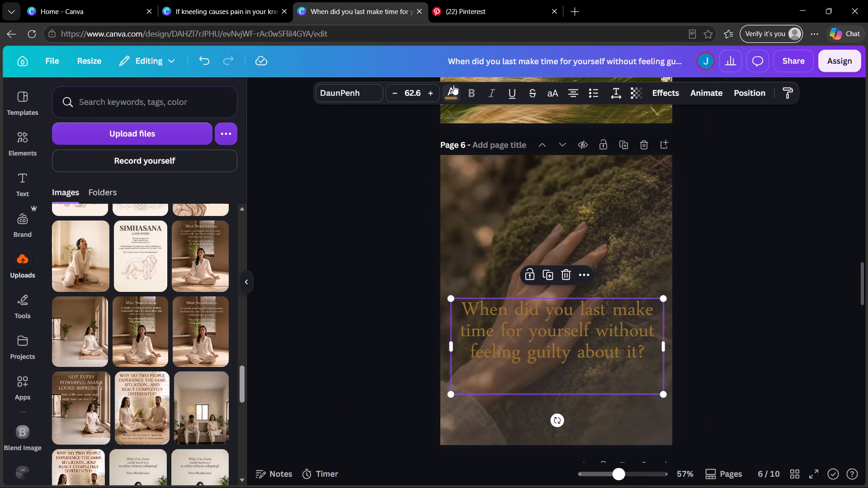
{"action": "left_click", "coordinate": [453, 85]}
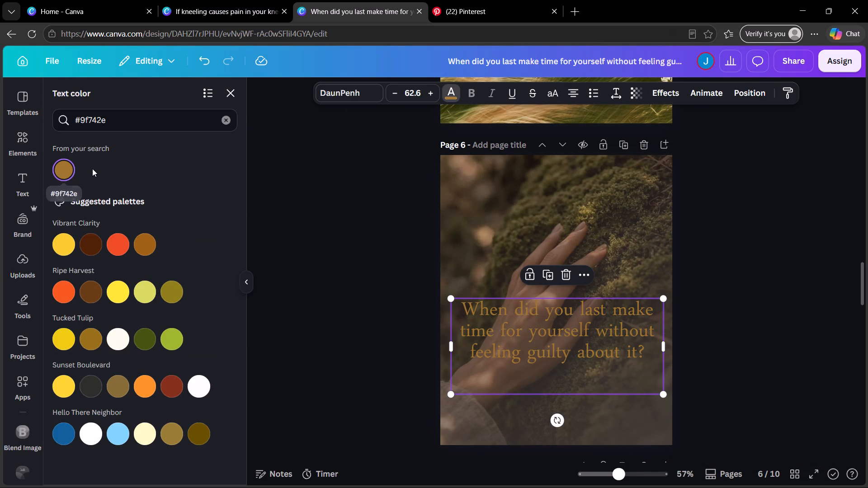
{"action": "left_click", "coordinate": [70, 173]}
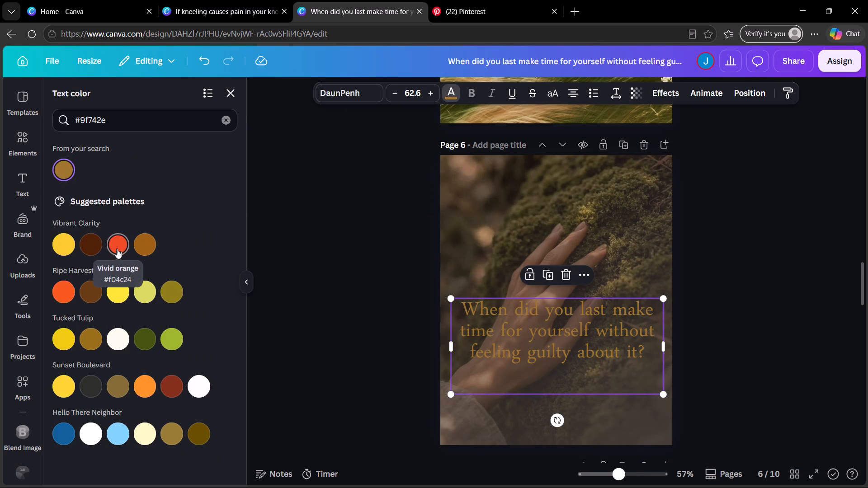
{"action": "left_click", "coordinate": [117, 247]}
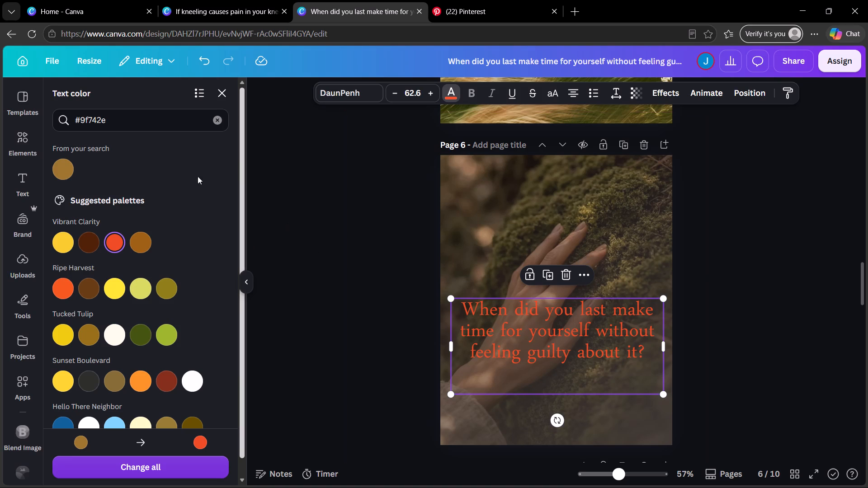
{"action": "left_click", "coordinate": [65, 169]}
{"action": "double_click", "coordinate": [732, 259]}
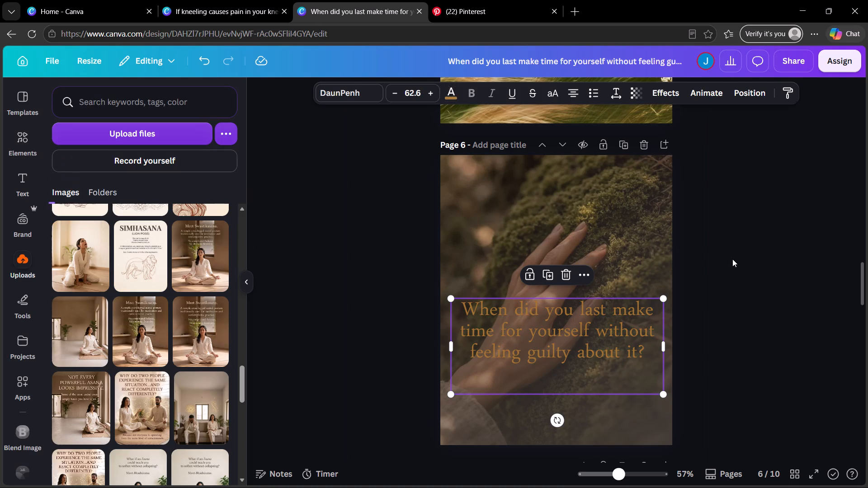
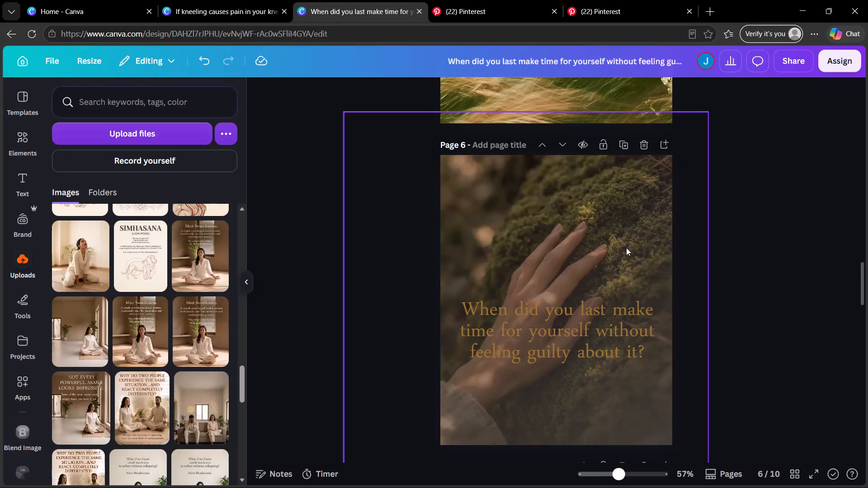
Recolour the dark gradient overlay on page 6 with a custom lighter brown, around #614D2A.
{"action": "left_click", "coordinate": [626, 248]}
{"action": "left_click", "coordinate": [530, 93]}
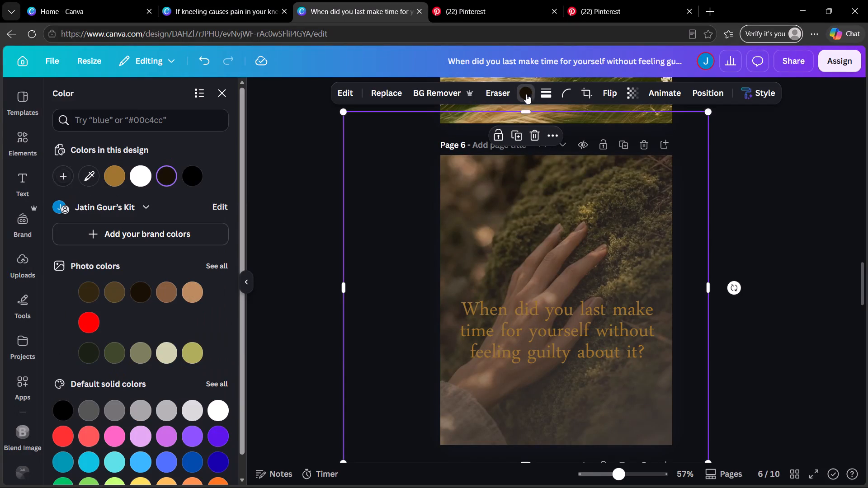
{"action": "left_click", "coordinate": [61, 173]}
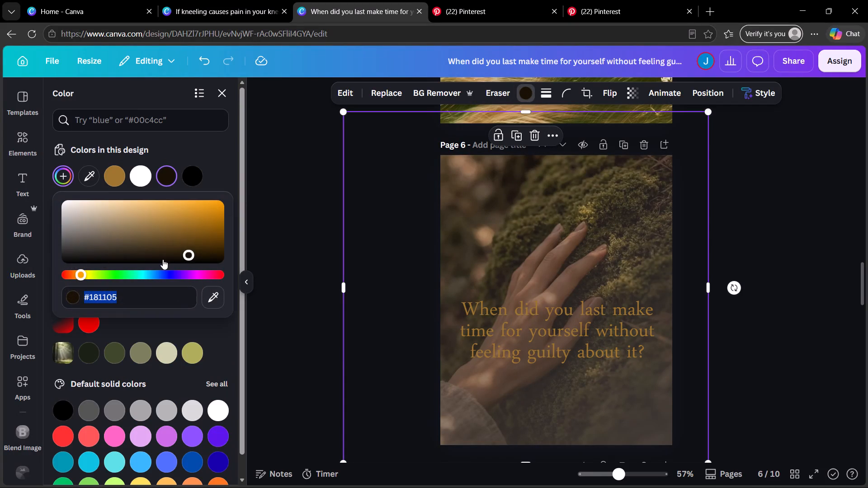
{"action": "left_click", "coordinate": [190, 250]}
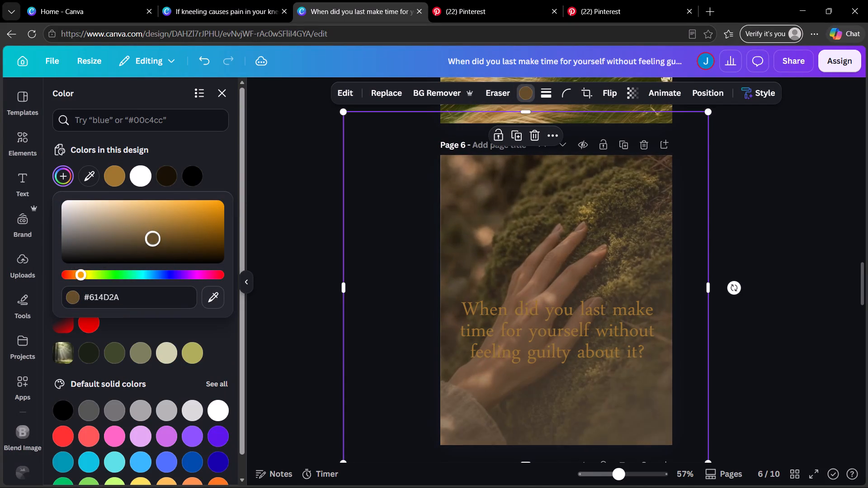
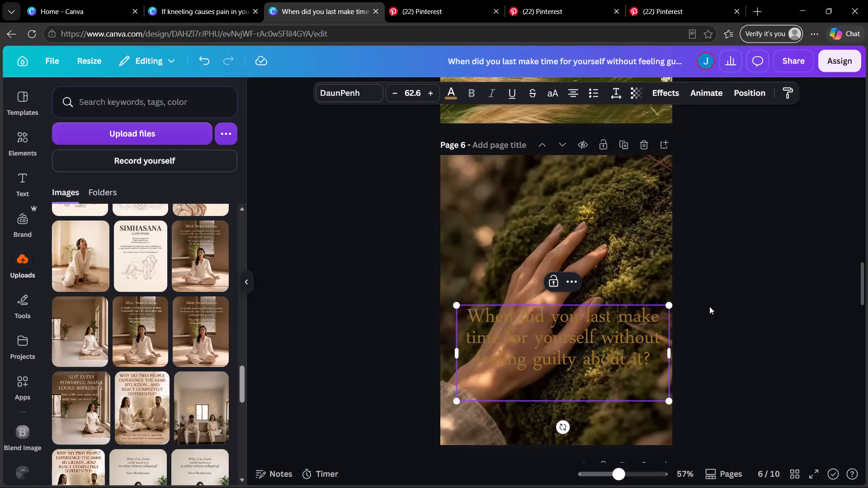
Shift the golden quote text on page 6 slightly left and up over the hand photo.
{"action": "left_click", "coordinate": [750, 302]}
{"action": "left_click_drag", "start_coordinate": [606, 338], "coordinate": [593, 333]}
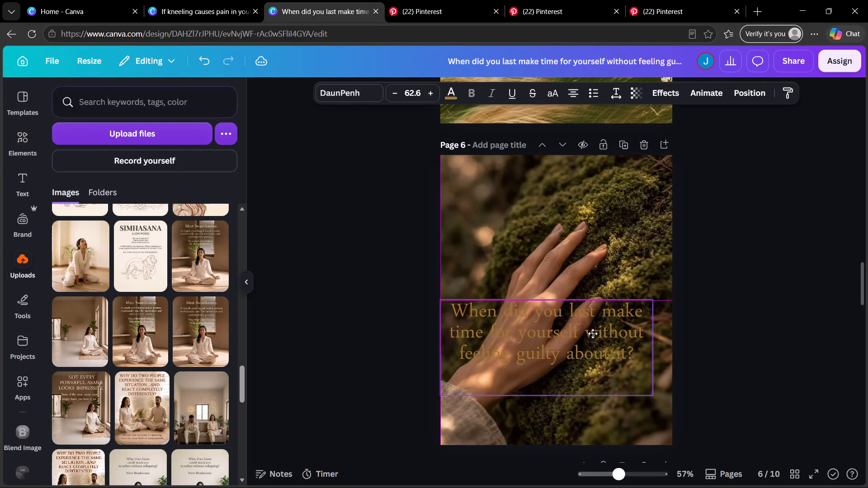
{"action": "left_click_drag", "start_coordinate": [593, 333], "coordinate": [597, 336]}
Look through the Vajrasana post design and the recent designs on the Canva home page for a reference.
{"action": "left_click", "coordinate": [228, 0]}
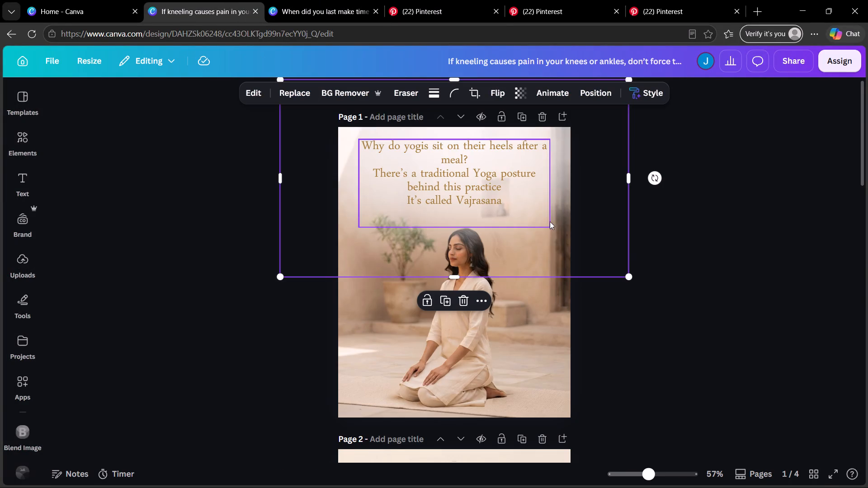
{"action": "scroll", "coordinate": [548, 247], "scroll_direction": "down", "scroll_amount": 5}
{"action": "left_click", "coordinate": [107, 0]}
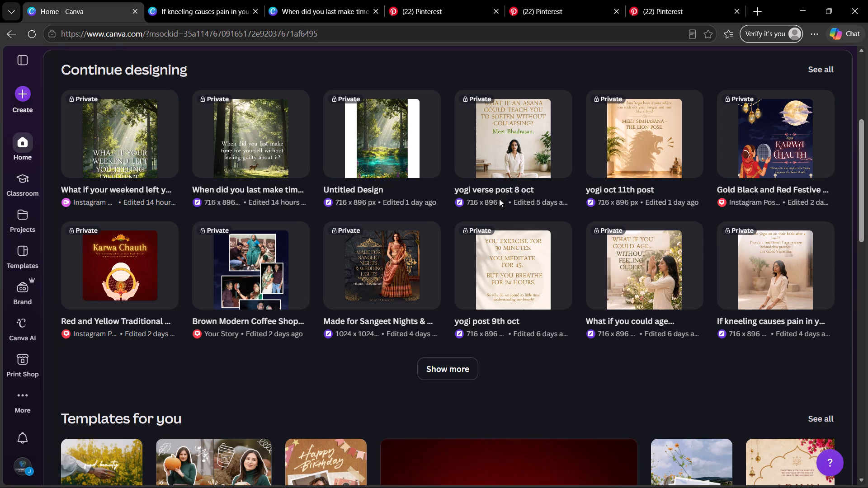
{"action": "scroll", "coordinate": [457, 249], "scroll_direction": "up", "scroll_amount": 2}
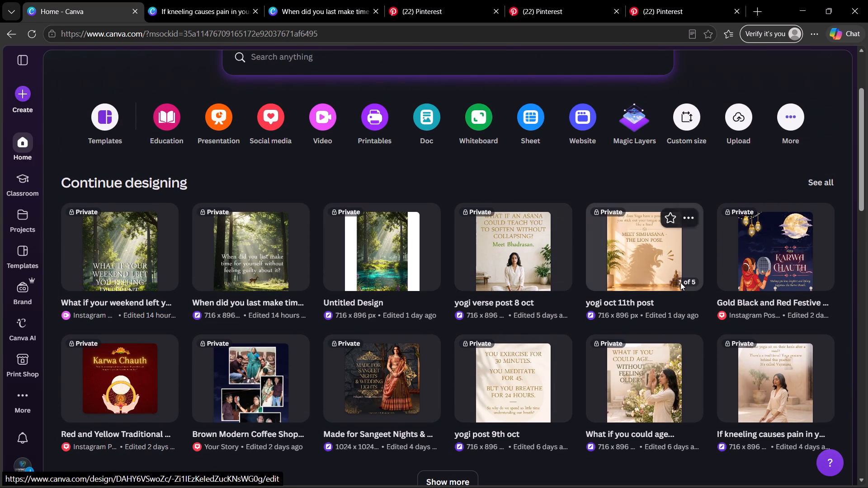
{"action": "scroll", "coordinate": [508, 259], "scroll_direction": "down", "scroll_amount": 2}
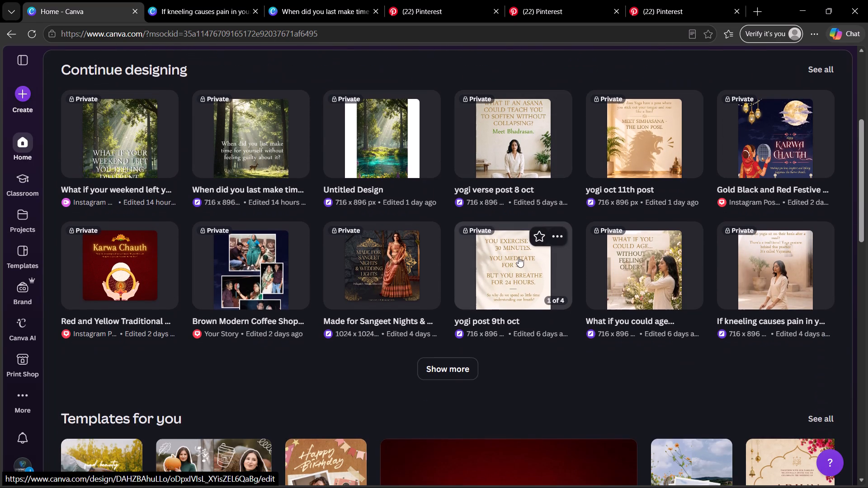
Look through the "yogi post 9th oct" design and the expanded list of recent designs for a reference text style.
{"action": "left_click", "coordinate": [496, 266]}
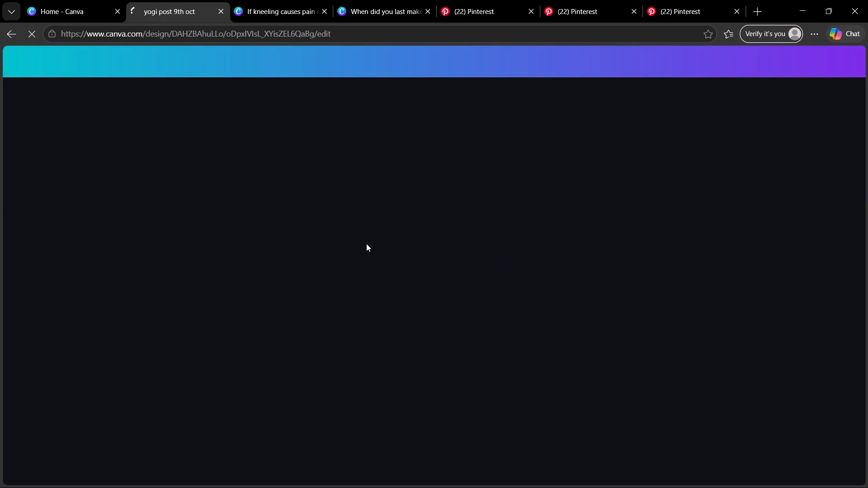
{"action": "scroll", "coordinate": [518, 250], "scroll_direction": "down", "scroll_amount": 3}
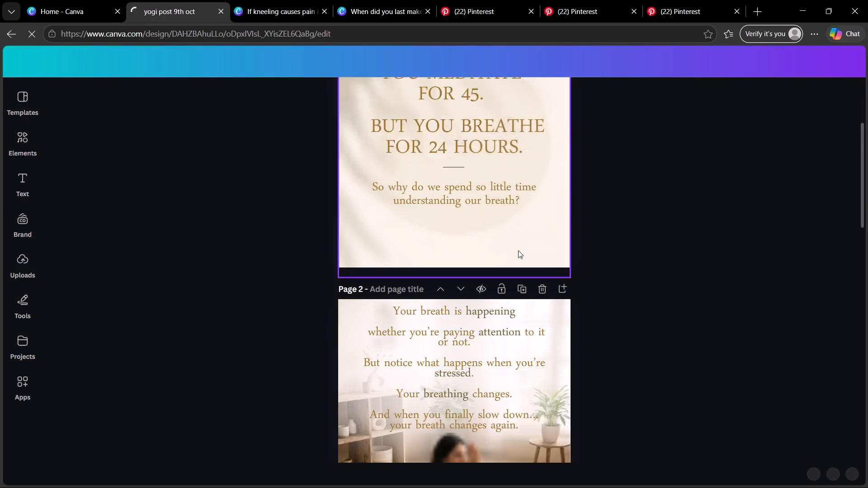
{"action": "scroll", "coordinate": [518, 250], "scroll_direction": "up", "scroll_amount": 3}
{"action": "left_click", "coordinate": [91, 0]}
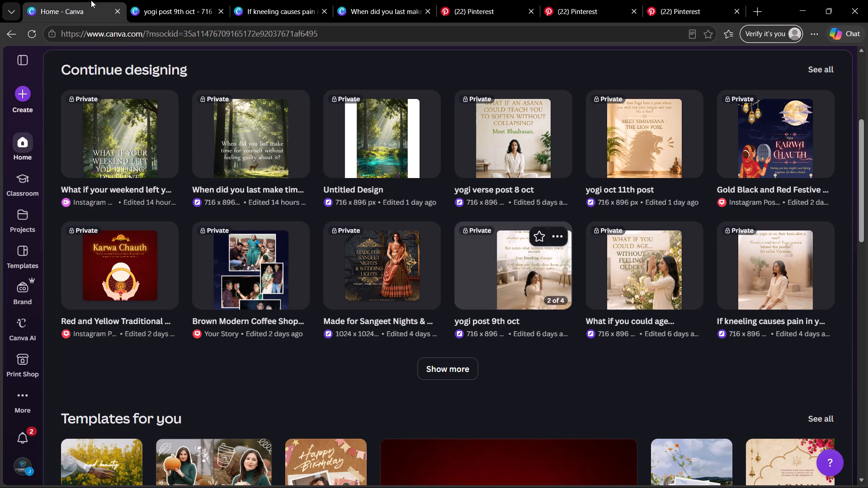
{"action": "scroll", "coordinate": [455, 237], "scroll_direction": "down", "scroll_amount": 2}
{"action": "scroll", "coordinate": [457, 239], "scroll_direction": "up", "scroll_amount": 2}
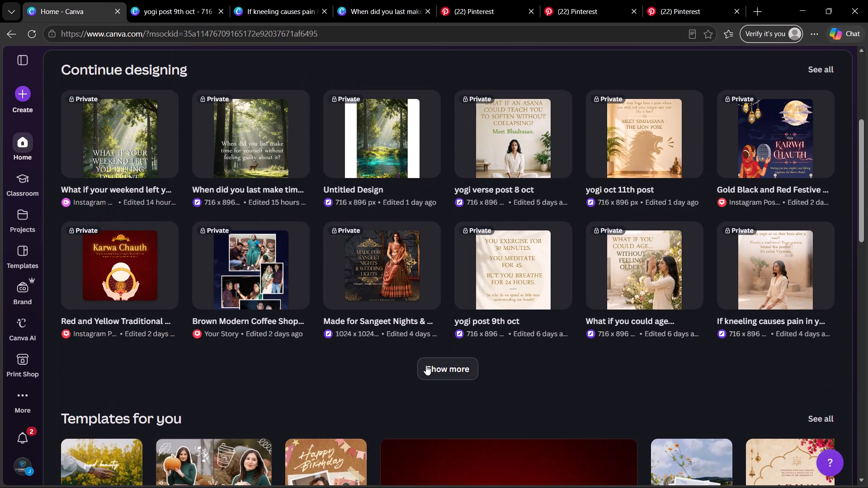
{"action": "left_click", "coordinate": [426, 365]}
{"action": "scroll", "coordinate": [457, 344], "scroll_direction": "down", "scroll_amount": 3}
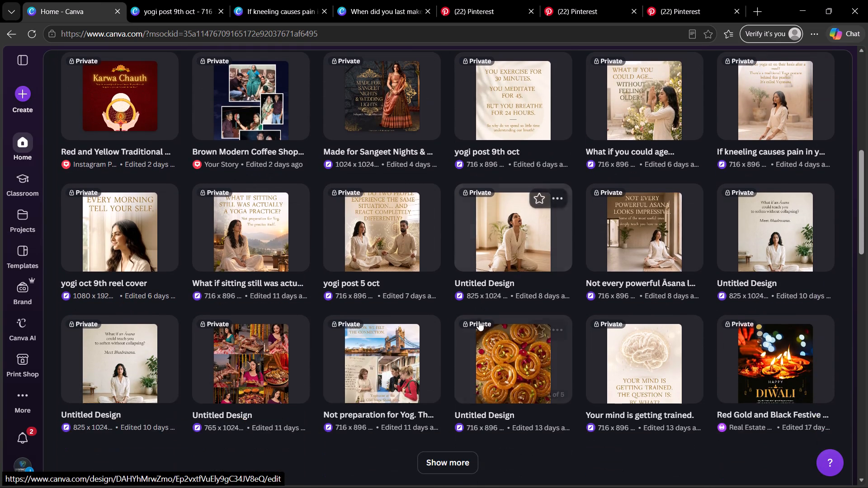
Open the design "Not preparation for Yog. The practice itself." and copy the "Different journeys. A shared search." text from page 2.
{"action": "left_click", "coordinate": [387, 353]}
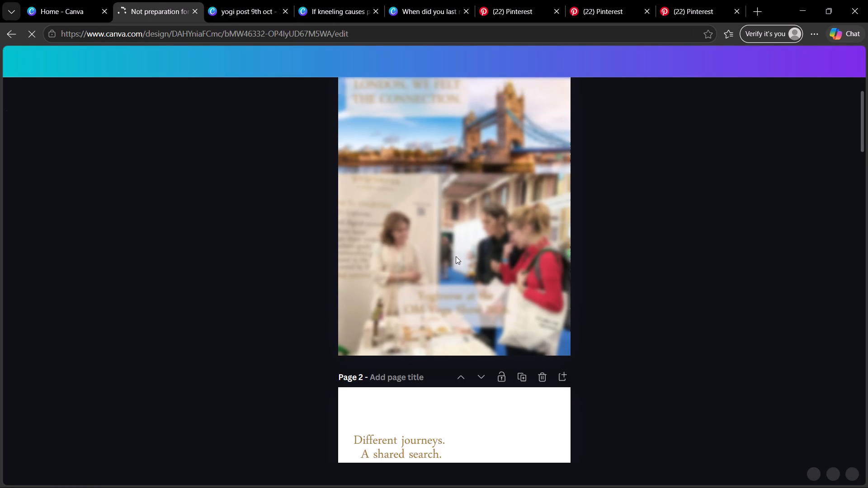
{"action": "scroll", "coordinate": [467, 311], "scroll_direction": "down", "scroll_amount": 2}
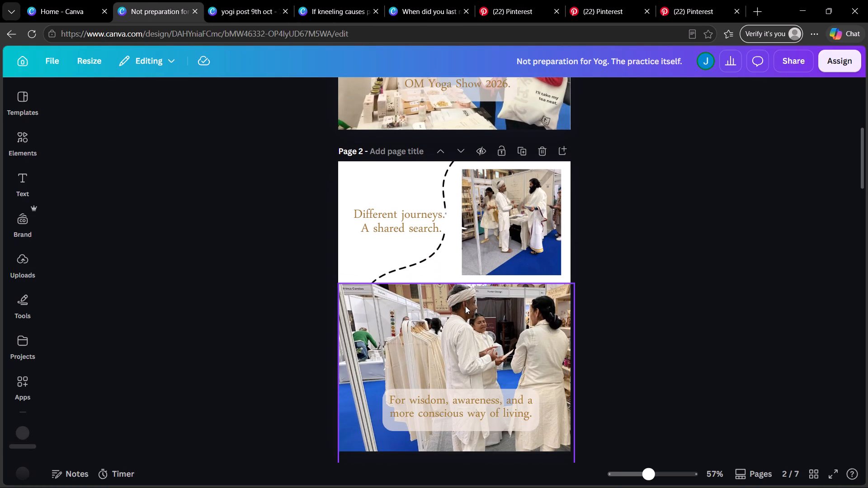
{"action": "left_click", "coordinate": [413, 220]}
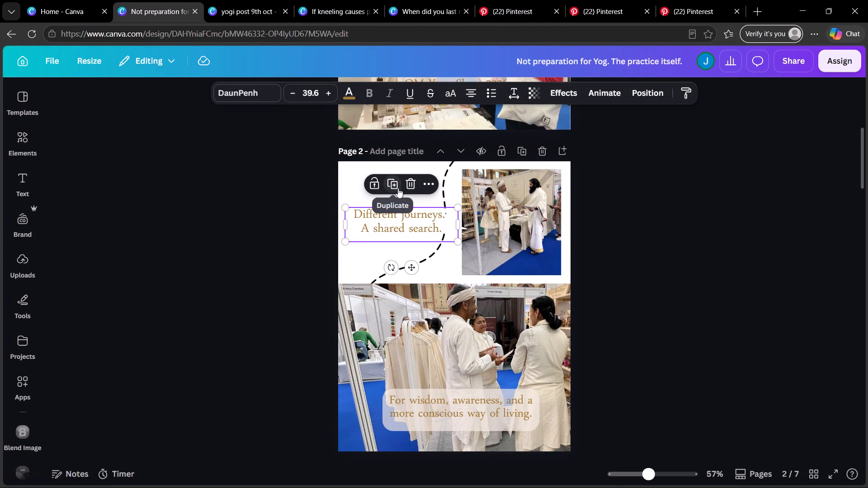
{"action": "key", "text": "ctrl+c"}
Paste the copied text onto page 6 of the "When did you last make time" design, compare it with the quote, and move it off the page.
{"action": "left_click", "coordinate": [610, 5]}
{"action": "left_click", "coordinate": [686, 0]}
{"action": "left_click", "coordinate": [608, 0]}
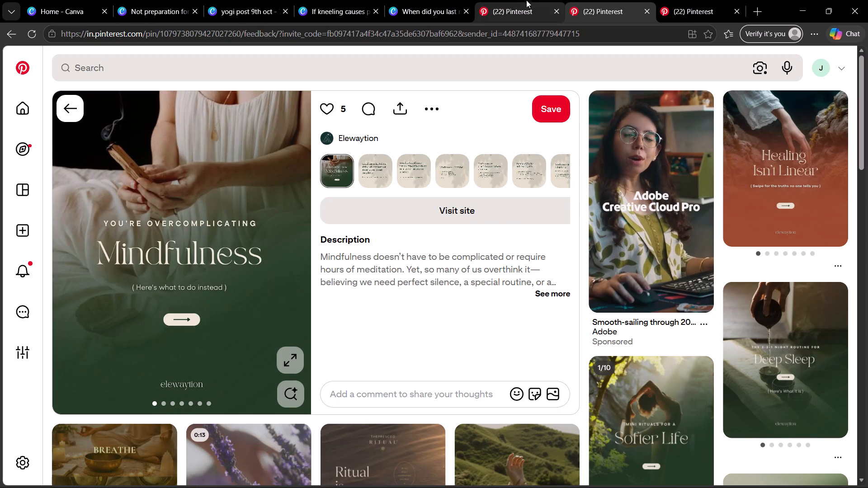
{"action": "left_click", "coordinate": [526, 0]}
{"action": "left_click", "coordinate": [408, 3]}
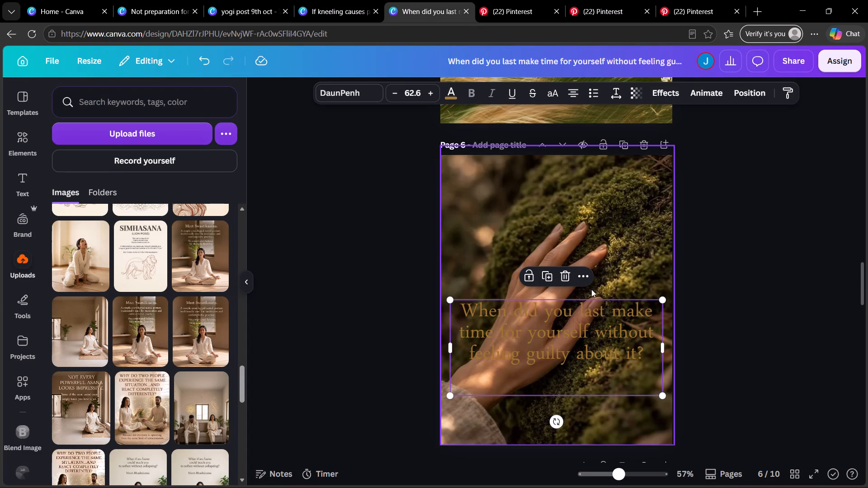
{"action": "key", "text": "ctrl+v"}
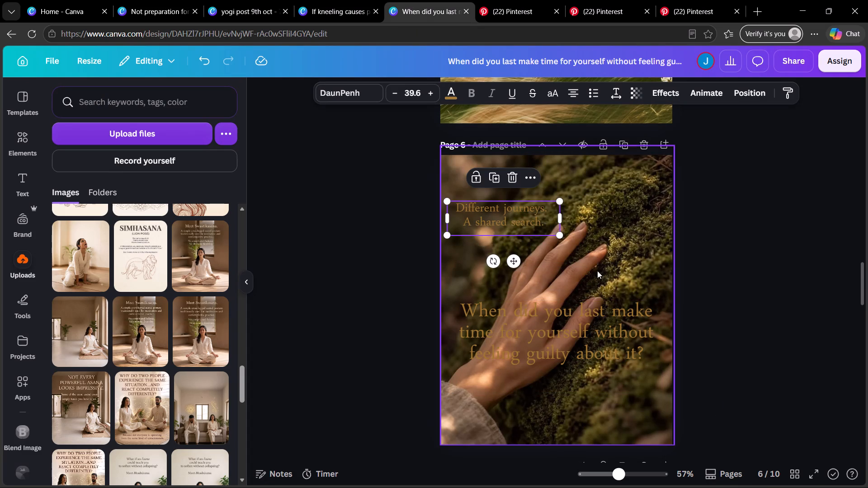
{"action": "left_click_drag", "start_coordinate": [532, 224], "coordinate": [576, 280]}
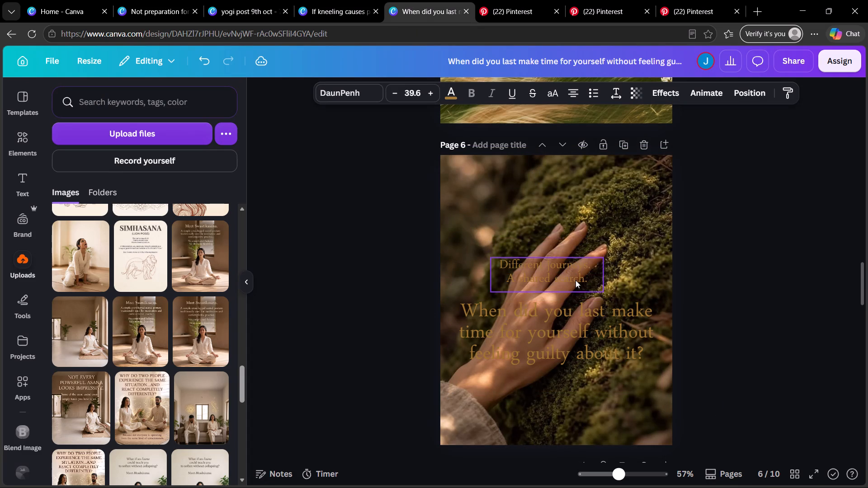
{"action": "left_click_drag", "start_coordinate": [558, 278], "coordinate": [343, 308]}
Recolour the quote text on page 6 with a lighter custom gold, around #C79543.
{"action": "left_click", "coordinate": [538, 340]}
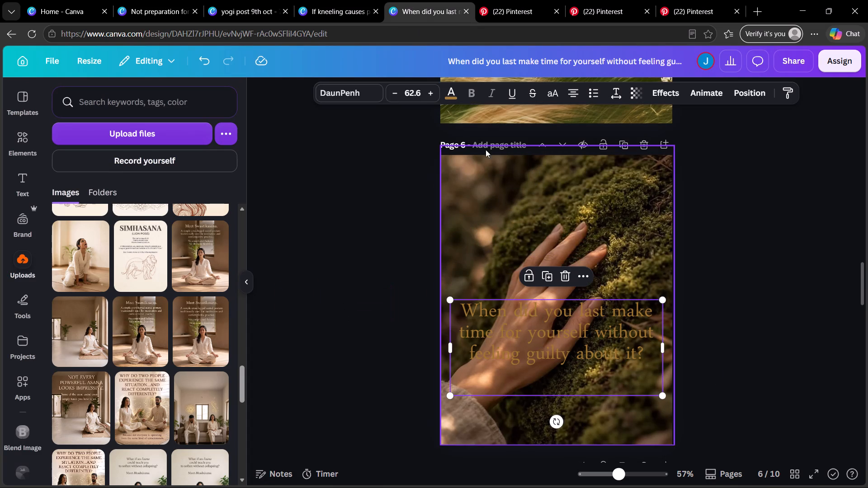
{"action": "left_click", "coordinate": [461, 99]}
{"action": "left_click", "coordinate": [444, 88]}
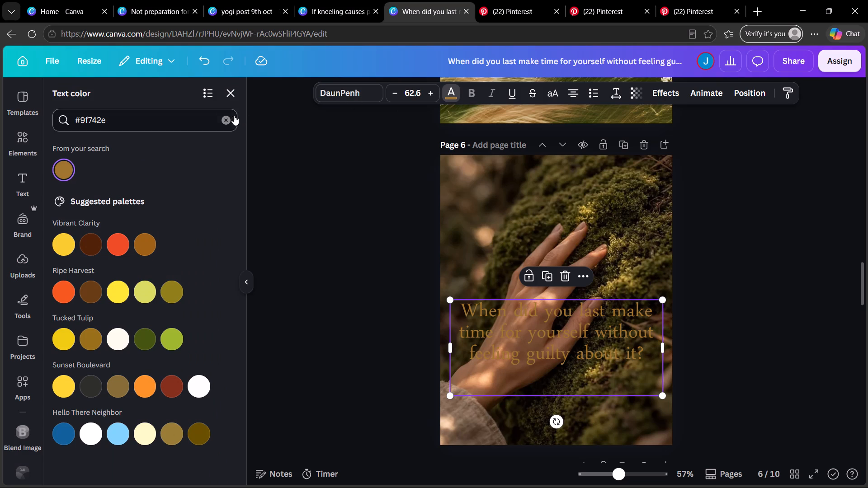
{"action": "left_click", "coordinate": [227, 117]}
{"action": "left_click", "coordinate": [115, 182]}
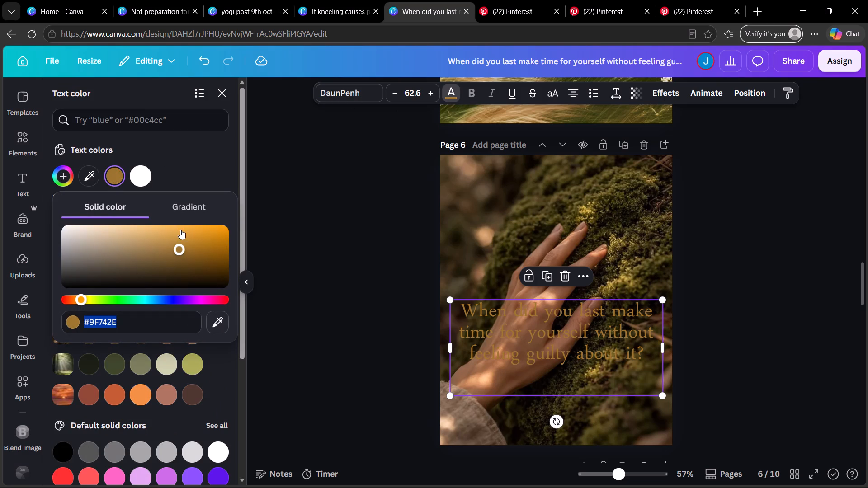
{"action": "left_click_drag", "start_coordinate": [177, 245], "coordinate": [174, 241]}
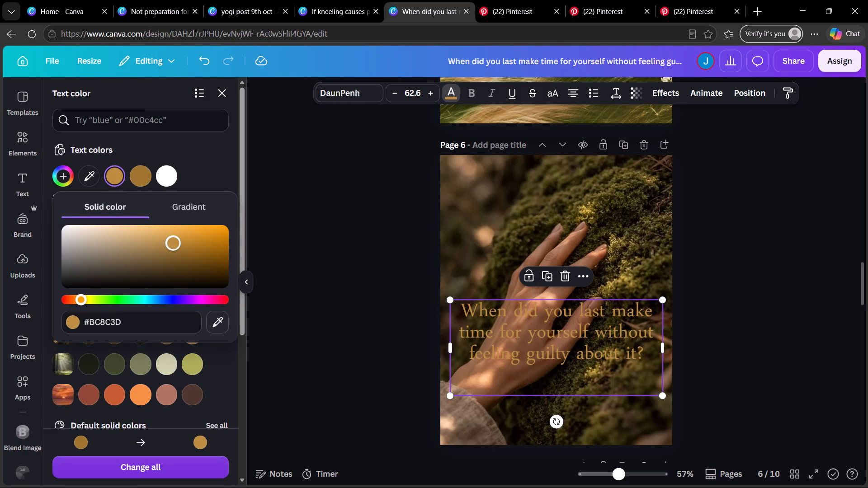
{"action": "left_click_drag", "start_coordinate": [174, 241], "coordinate": [170, 233]}
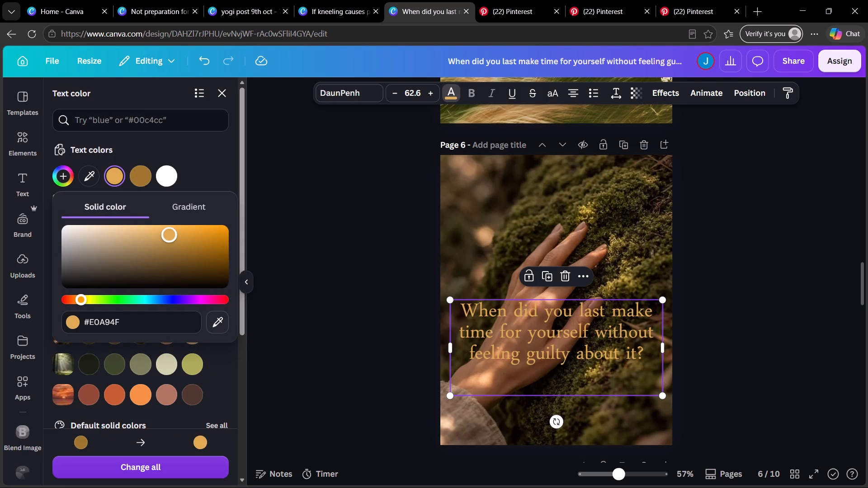
{"action": "left_click_drag", "start_coordinate": [170, 233], "coordinate": [170, 237]}
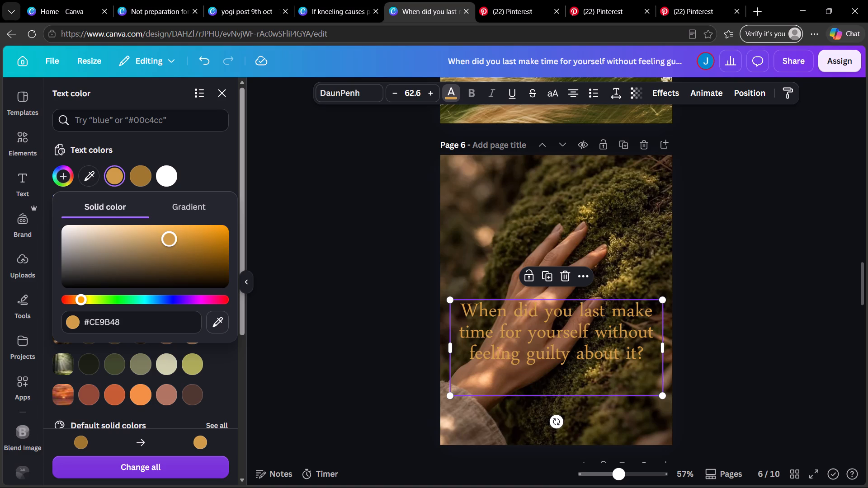
{"action": "left_click_drag", "start_coordinate": [170, 237], "coordinate": [173, 239]}
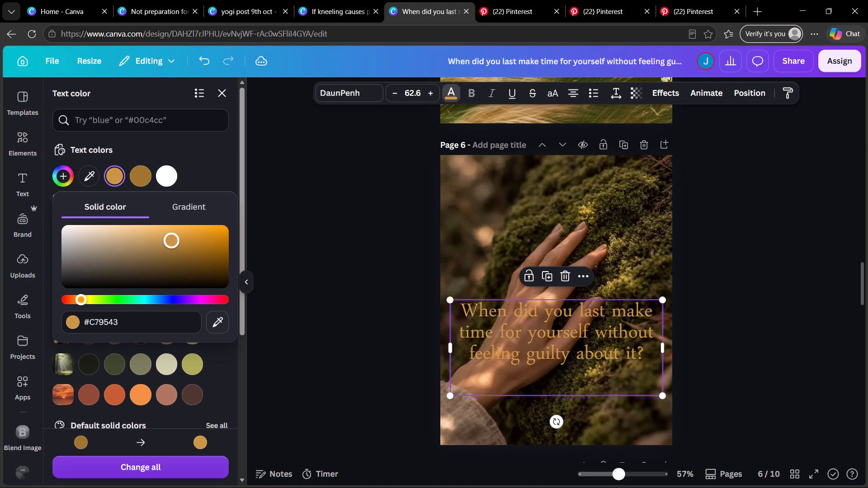
{"action": "left_click_drag", "start_coordinate": [173, 239], "coordinate": [174, 239]}
{"action": "double_click", "coordinate": [350, 245]}
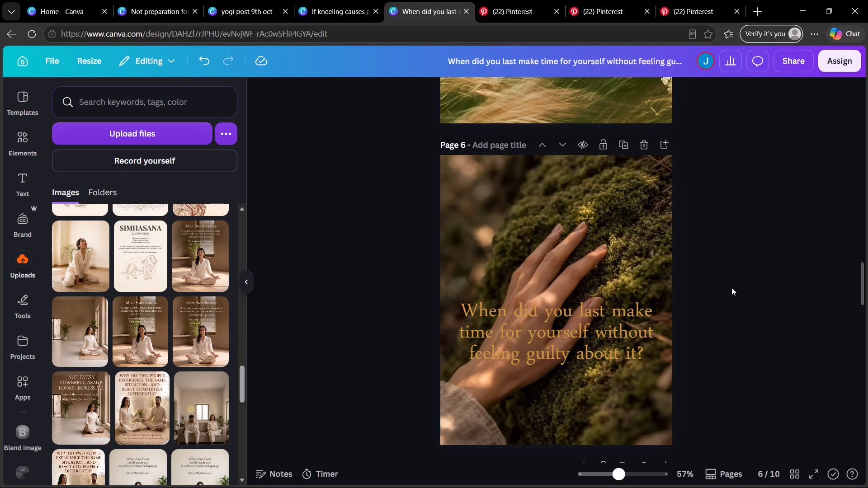
{"action": "left_click", "coordinate": [777, 296]}
Move the quote text block slightly lower on page 6.
{"action": "left_click_drag", "start_coordinate": [561, 331], "coordinate": [563, 343]}
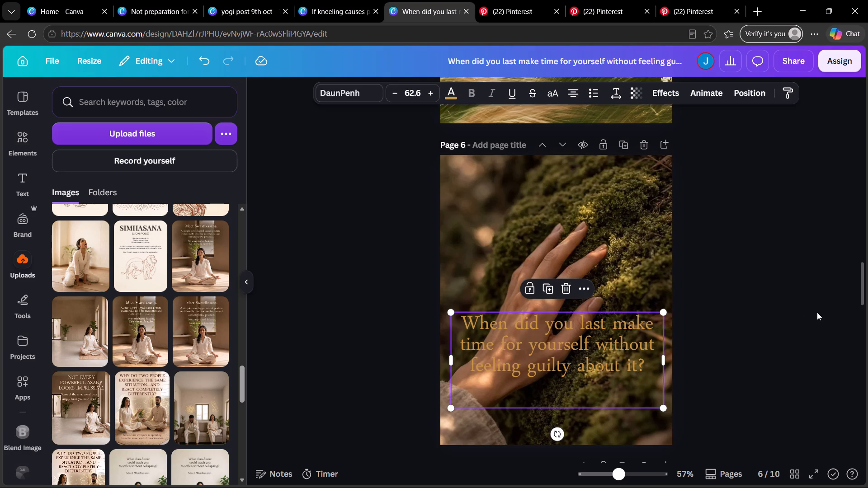
{"action": "left_click", "coordinate": [817, 312]}
Add the dark red fading gradient graphic from the "blend" graphics results to page 6.
{"action": "left_click", "coordinate": [603, 328]}
{"action": "left_click", "coordinate": [18, 137]}
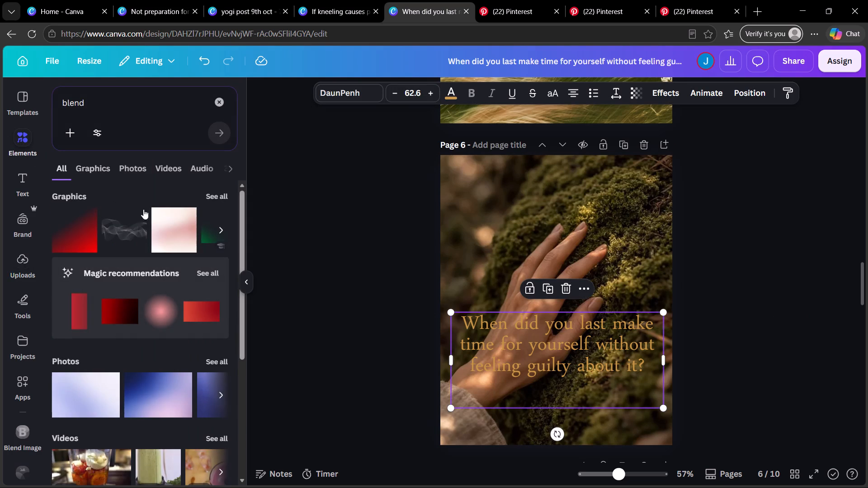
{"action": "left_click", "coordinate": [217, 226]}
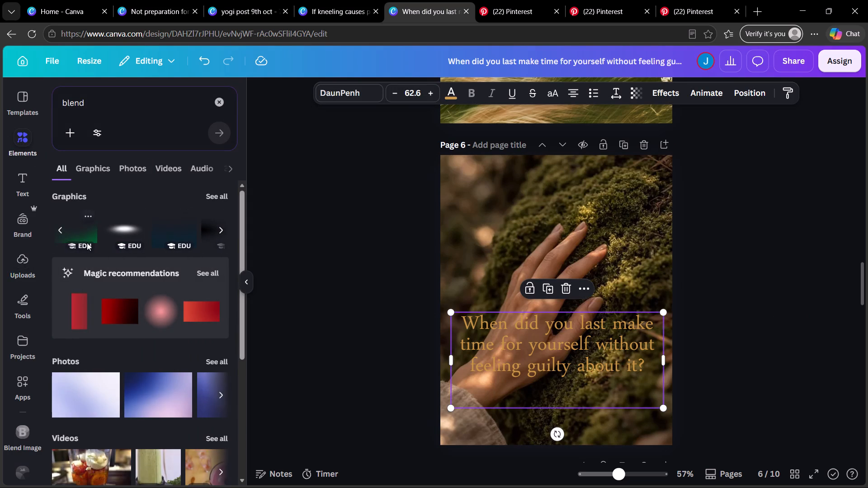
{"action": "left_click", "coordinate": [107, 174]}
{"action": "scroll", "coordinate": [124, 294], "scroll_direction": "down", "scroll_amount": 4}
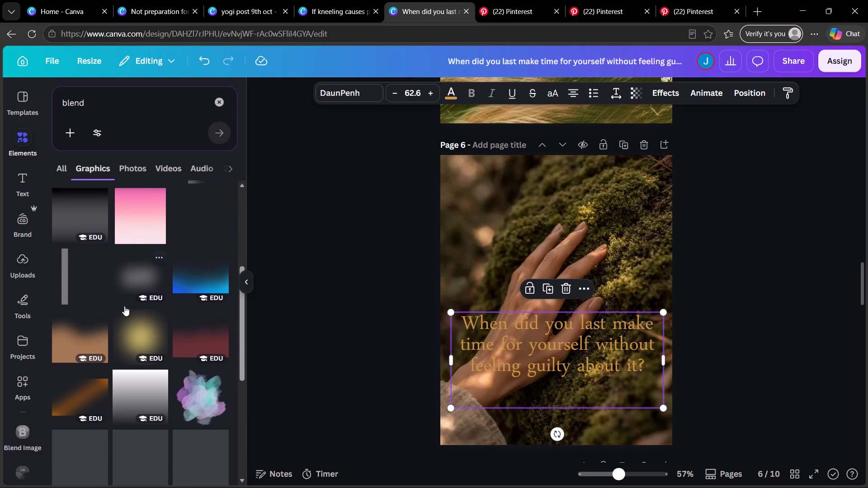
{"action": "scroll", "coordinate": [178, 306], "scroll_direction": "down", "scroll_amount": 1}
{"action": "left_click", "coordinate": [192, 289]}
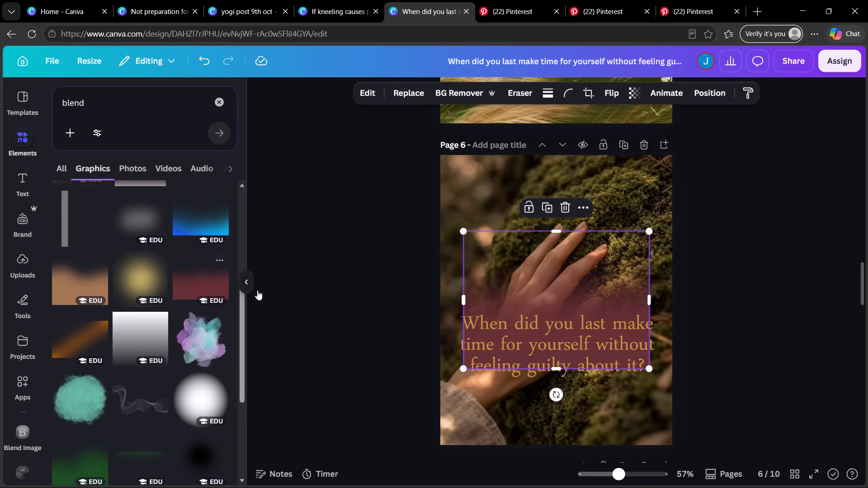
Enlarge the red gradient to span the full width and bottom of page 6 behind the quote, extending its upper edge above the fingertips.
{"action": "left_click_drag", "start_coordinate": [600, 293], "coordinate": [569, 349]}
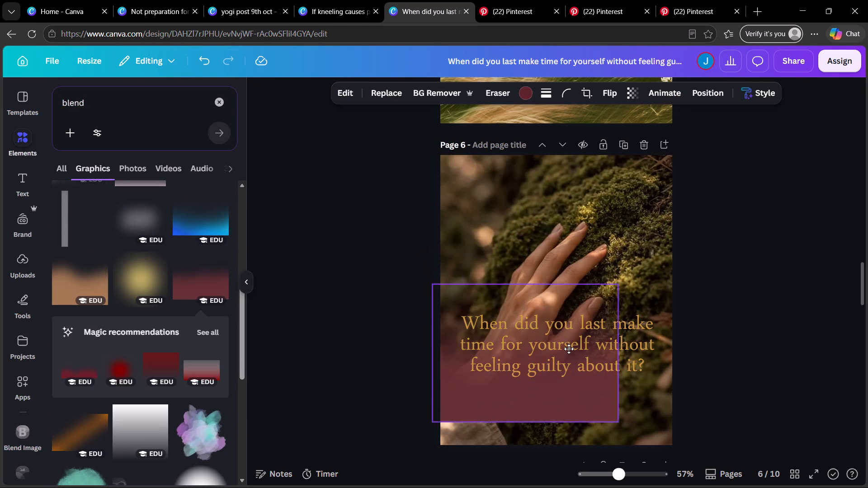
{"action": "left_click_drag", "start_coordinate": [569, 349], "coordinate": [570, 372]}
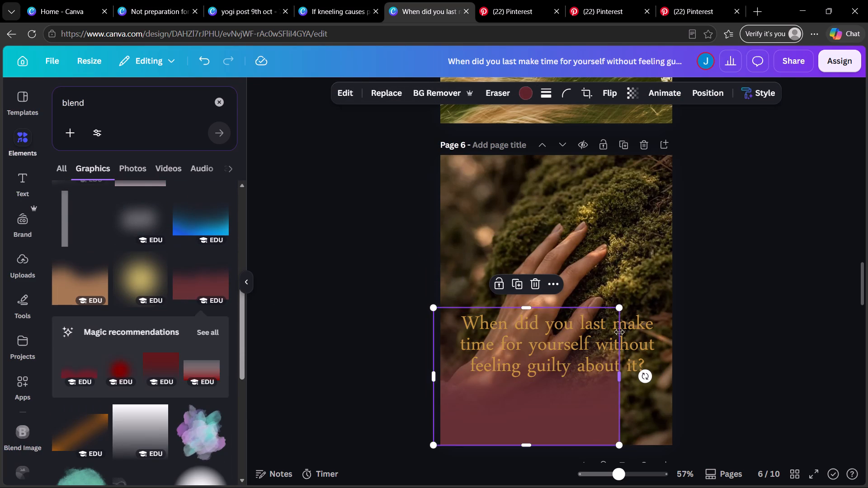
{"action": "left_click_drag", "start_coordinate": [621, 311], "coordinate": [745, 261]}
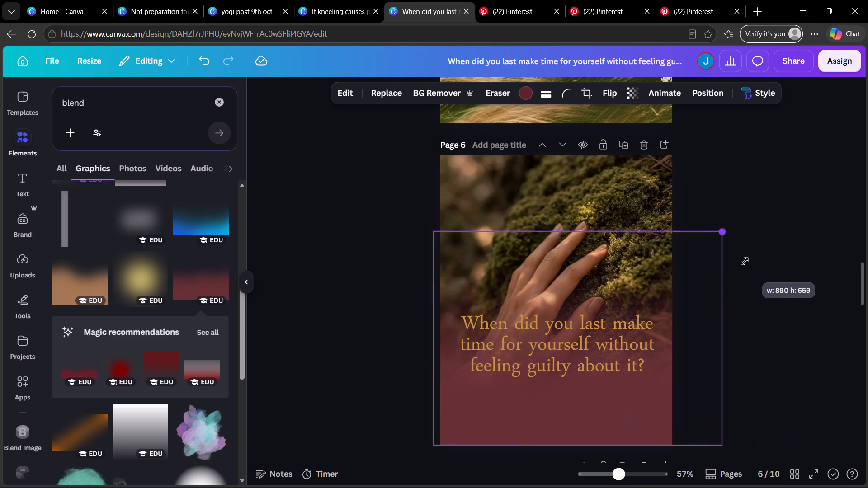
{"action": "left_click_drag", "start_coordinate": [745, 261], "coordinate": [747, 259]}
{"action": "left_click_drag", "start_coordinate": [649, 415], "coordinate": [636, 418]}
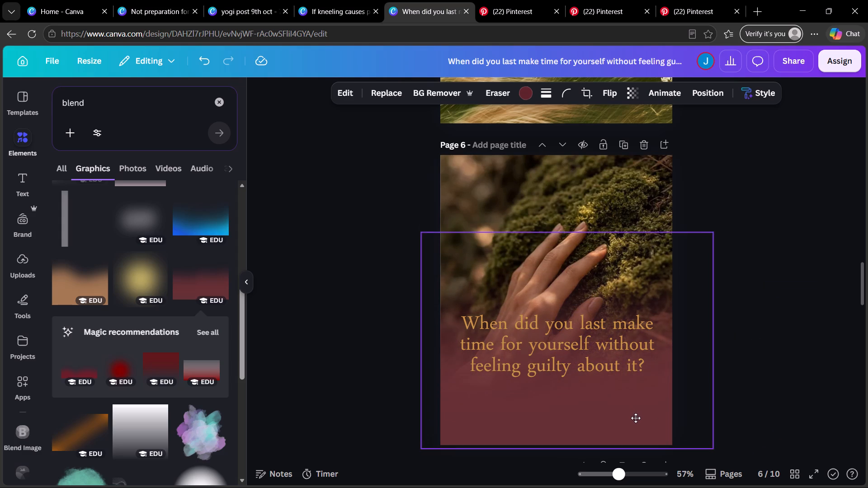
{"action": "left_click_drag", "start_coordinate": [636, 418], "coordinate": [627, 418]}
{"action": "left_click_drag", "start_coordinate": [556, 230], "coordinate": [557, 229]}
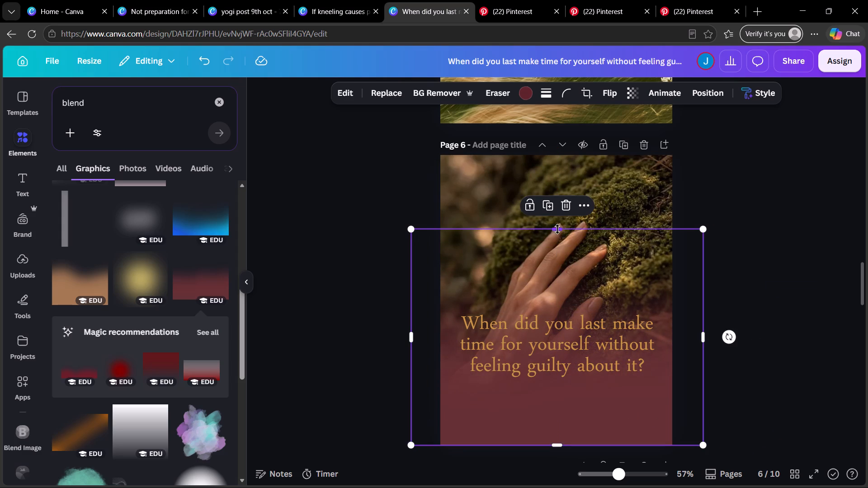
{"action": "left_click_drag", "start_coordinate": [557, 229], "coordinate": [561, 201]}
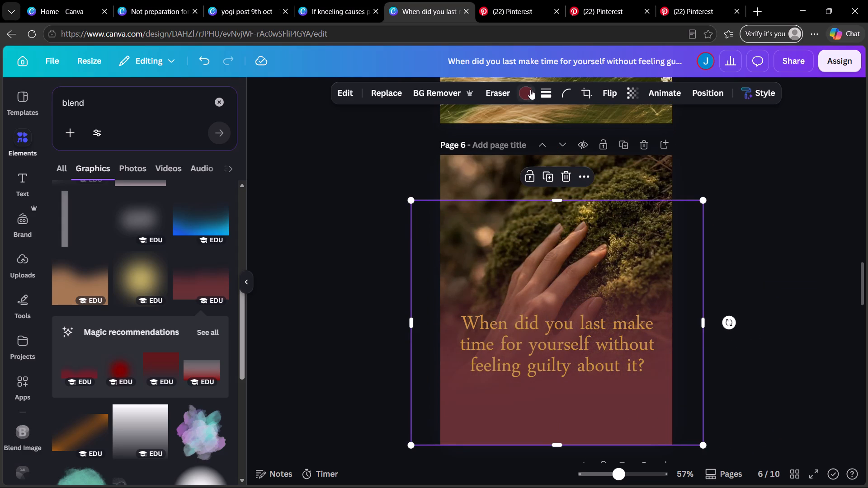
Recolour the red gradient on page 6 with a custom near-black brown, around #151112.
{"action": "left_click", "coordinate": [530, 89]}
{"action": "left_click", "coordinate": [68, 176]}
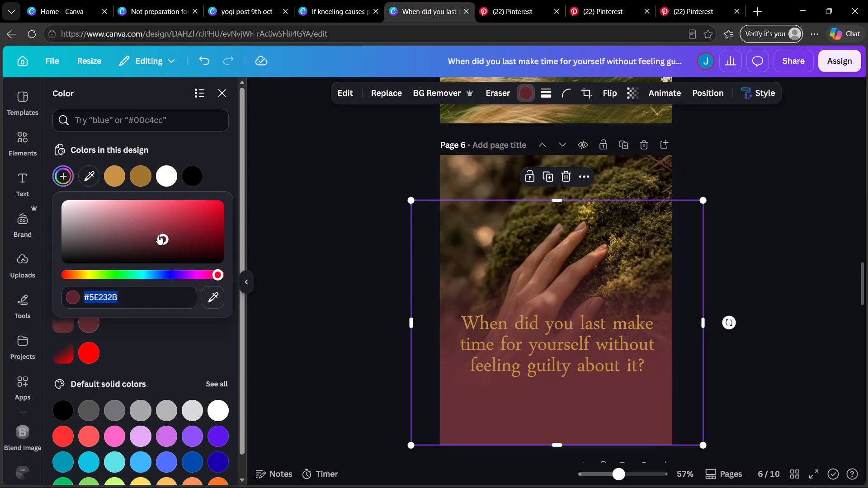
{"action": "left_click_drag", "start_coordinate": [159, 236], "coordinate": [112, 246]}
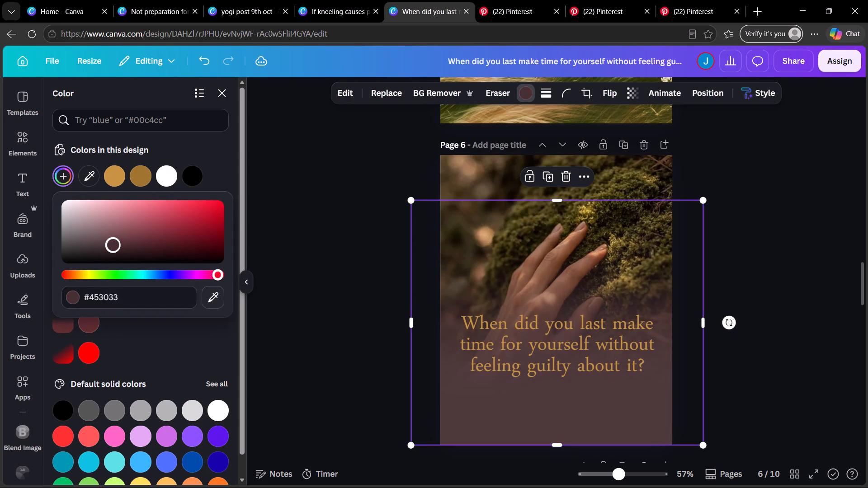
{"action": "left_click_drag", "start_coordinate": [112, 246], "coordinate": [97, 264]}
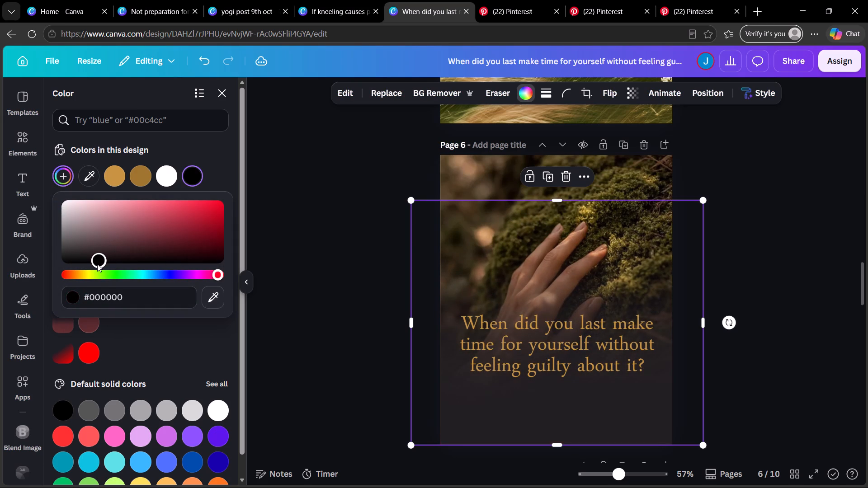
{"action": "left_click_drag", "start_coordinate": [97, 264], "coordinate": [96, 258]}
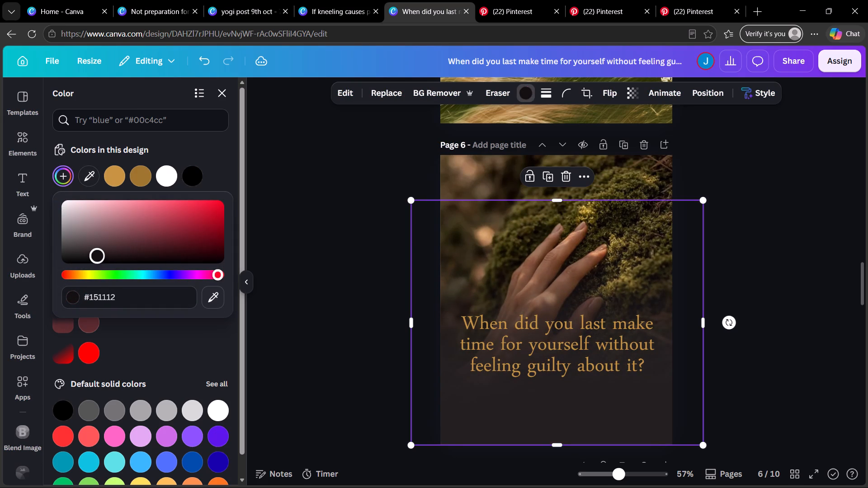
{"action": "left_click_drag", "start_coordinate": [96, 258], "coordinate": [96, 258]}
Make the dark gradient overlay on page 6 slightly more transparent.
{"action": "left_click", "coordinate": [631, 93]}
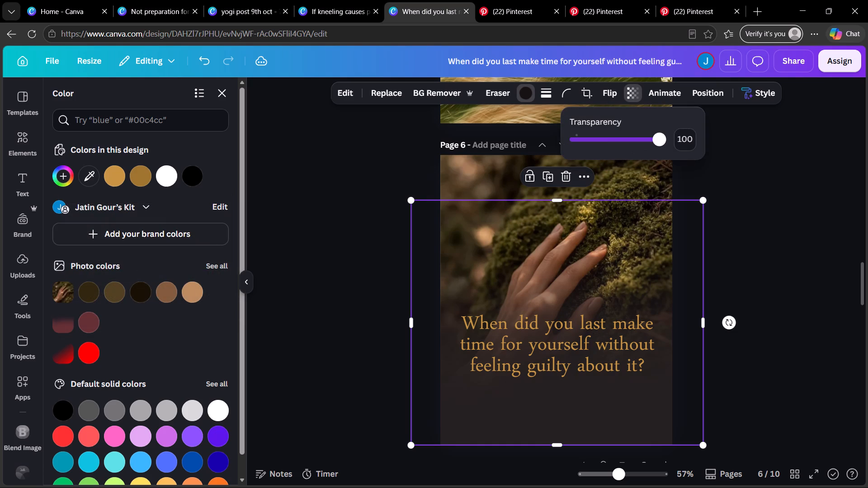
{"action": "left_click_drag", "start_coordinate": [656, 140], "coordinate": [649, 143]}
{"action": "double_click", "coordinate": [756, 246]}
{"action": "left_click", "coordinate": [756, 246]}
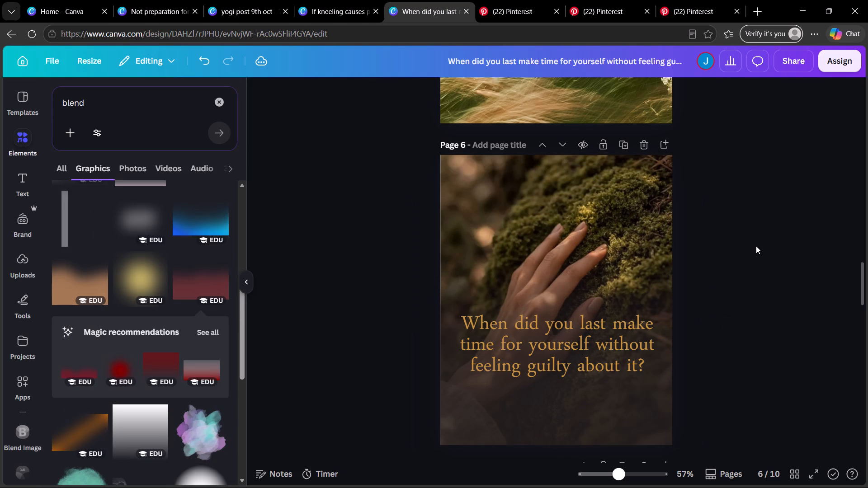
Nudge the quote text block a few small increments down on page 6, keeping it horizontally centred.
{"action": "left_click", "coordinate": [572, 344]}
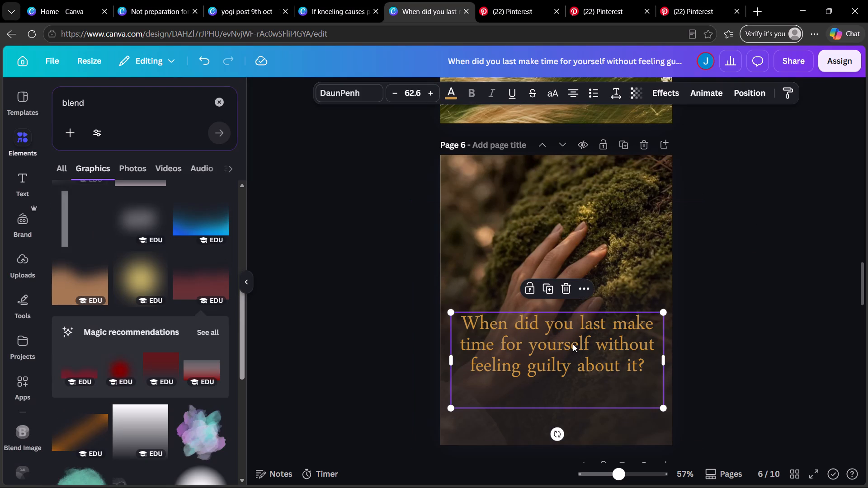
{"action": "key", "text": "Left"}
{"action": "key", "text": "Down"}
{"action": "key", "text": "Down"}
{"action": "key", "text": "Right"}
{"action": "key", "text": "Right"}
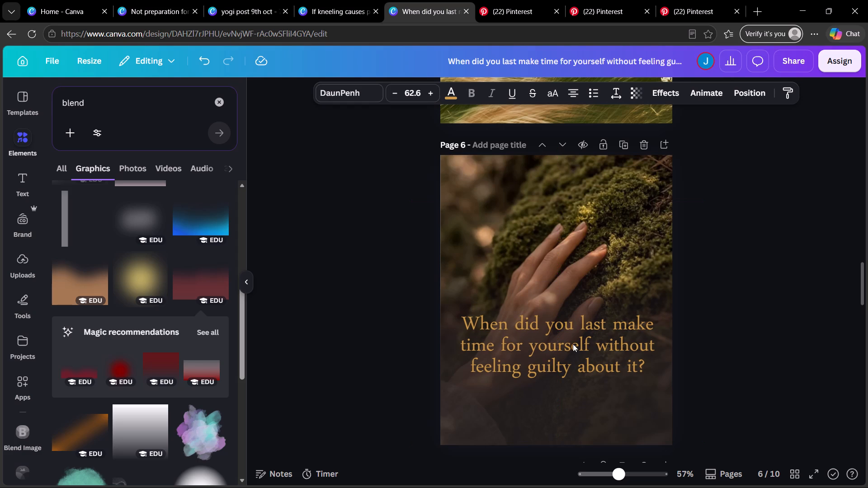
{"action": "key", "text": "Down"}
{"action": "key", "text": "Down"}
{"action": "key", "text": "Down"}
{"action": "key", "text": "Down"}
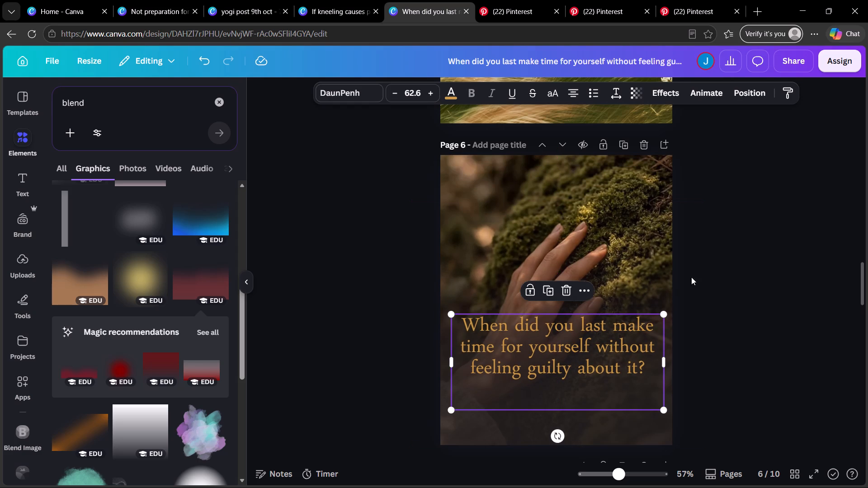
{"action": "left_click", "coordinate": [771, 262]}
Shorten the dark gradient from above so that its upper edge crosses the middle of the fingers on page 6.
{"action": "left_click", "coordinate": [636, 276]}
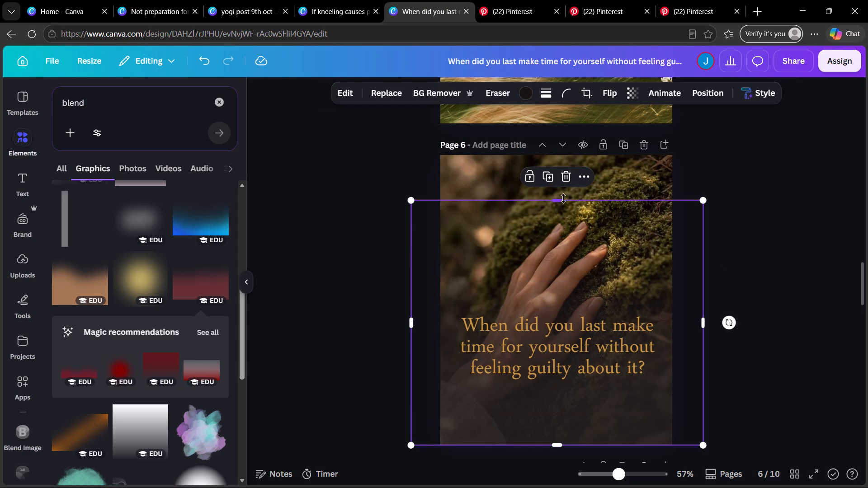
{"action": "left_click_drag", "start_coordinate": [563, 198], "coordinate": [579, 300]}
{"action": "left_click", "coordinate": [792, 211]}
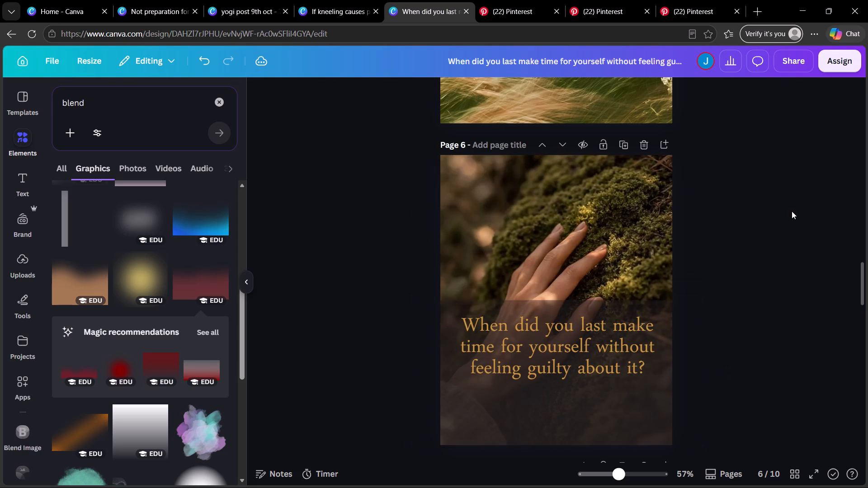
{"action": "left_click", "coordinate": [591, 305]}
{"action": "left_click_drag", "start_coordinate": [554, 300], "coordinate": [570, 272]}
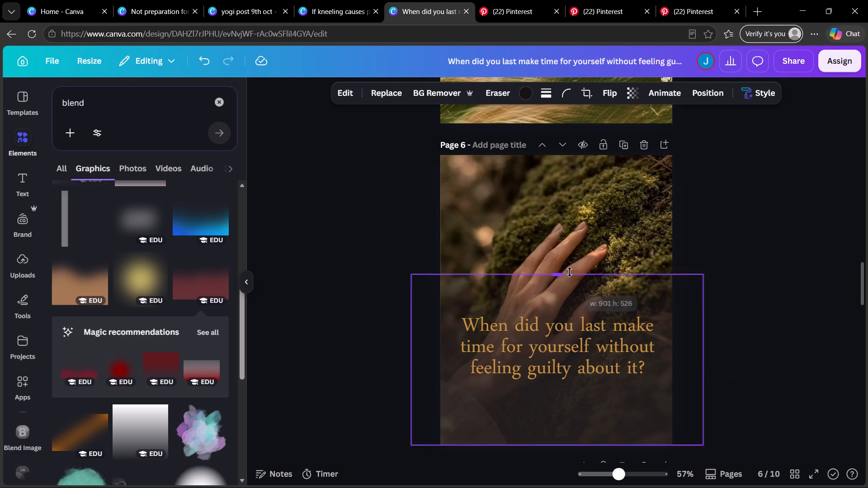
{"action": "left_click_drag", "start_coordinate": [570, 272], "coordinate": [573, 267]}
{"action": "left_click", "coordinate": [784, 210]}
Move the dark gradient lower past the bottom of page 6 and extend its upper edge up to the fingers.
{"action": "left_click", "coordinate": [596, 280]}
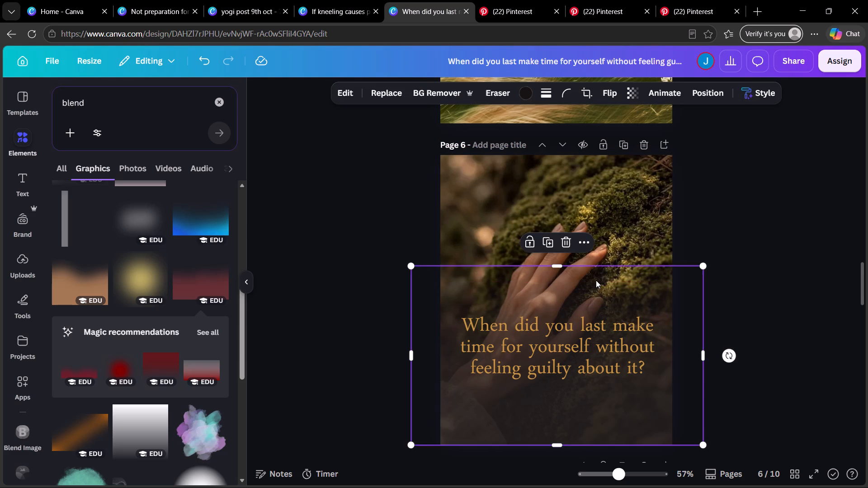
{"action": "left_click_drag", "start_coordinate": [596, 280], "coordinate": [598, 304]}
{"action": "left_click_drag", "start_coordinate": [575, 292], "coordinate": [573, 289]}
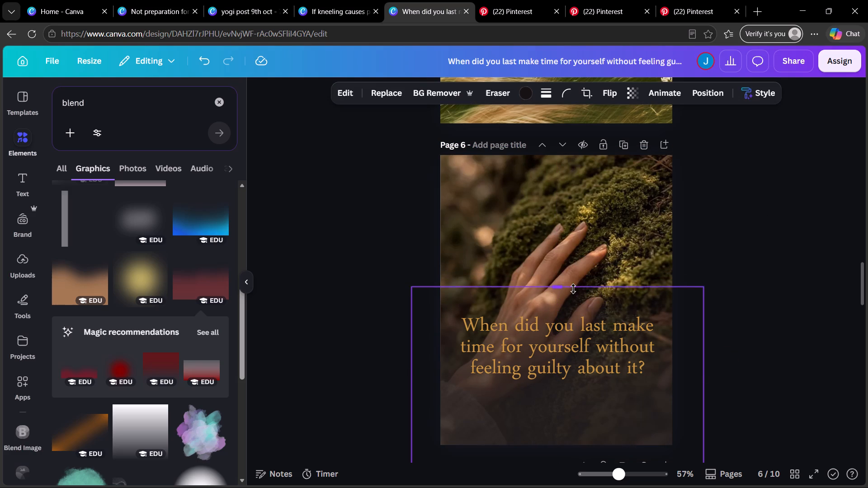
{"action": "left_click_drag", "start_coordinate": [573, 289], "coordinate": [575, 279]}
{"action": "double_click", "coordinate": [765, 274]}
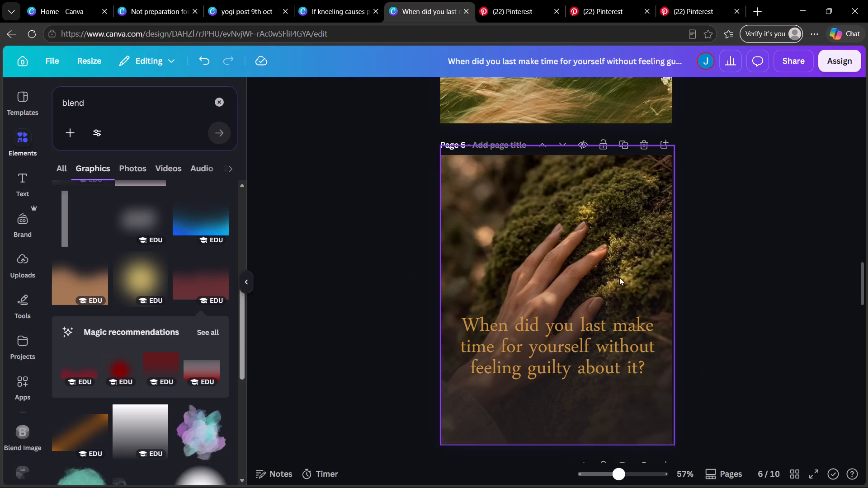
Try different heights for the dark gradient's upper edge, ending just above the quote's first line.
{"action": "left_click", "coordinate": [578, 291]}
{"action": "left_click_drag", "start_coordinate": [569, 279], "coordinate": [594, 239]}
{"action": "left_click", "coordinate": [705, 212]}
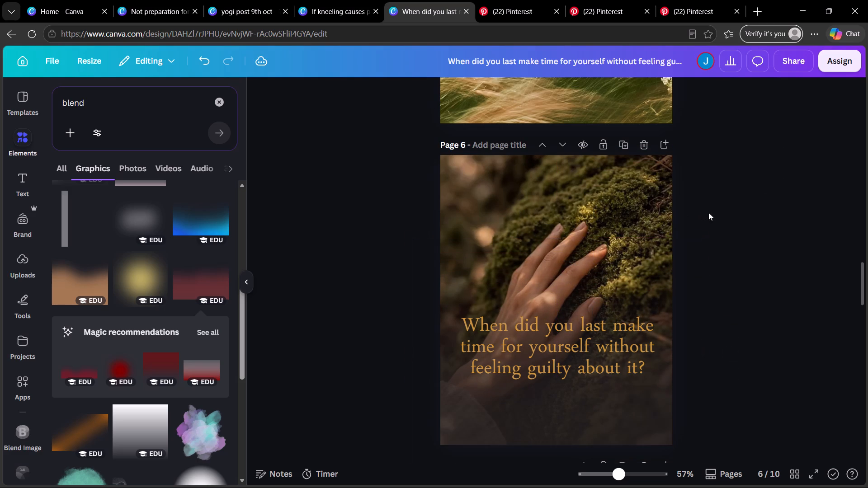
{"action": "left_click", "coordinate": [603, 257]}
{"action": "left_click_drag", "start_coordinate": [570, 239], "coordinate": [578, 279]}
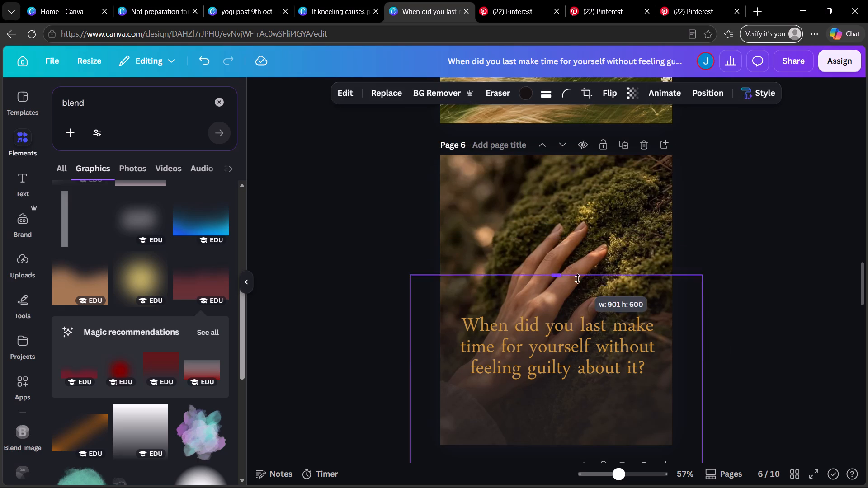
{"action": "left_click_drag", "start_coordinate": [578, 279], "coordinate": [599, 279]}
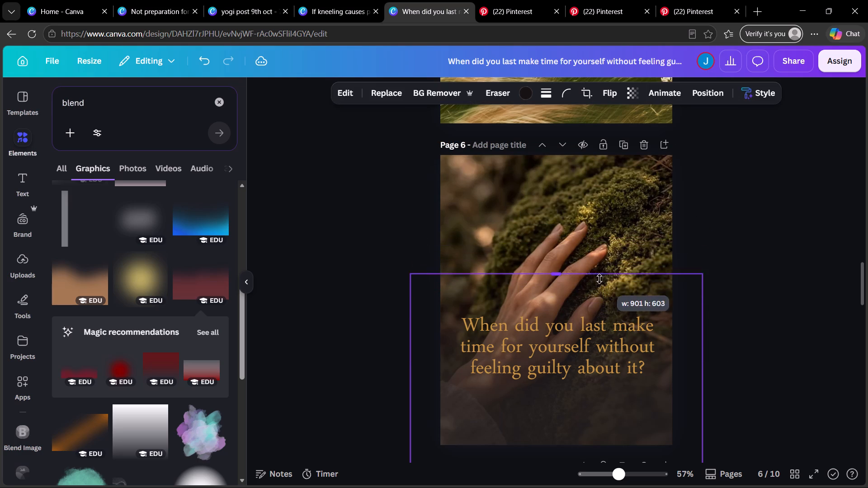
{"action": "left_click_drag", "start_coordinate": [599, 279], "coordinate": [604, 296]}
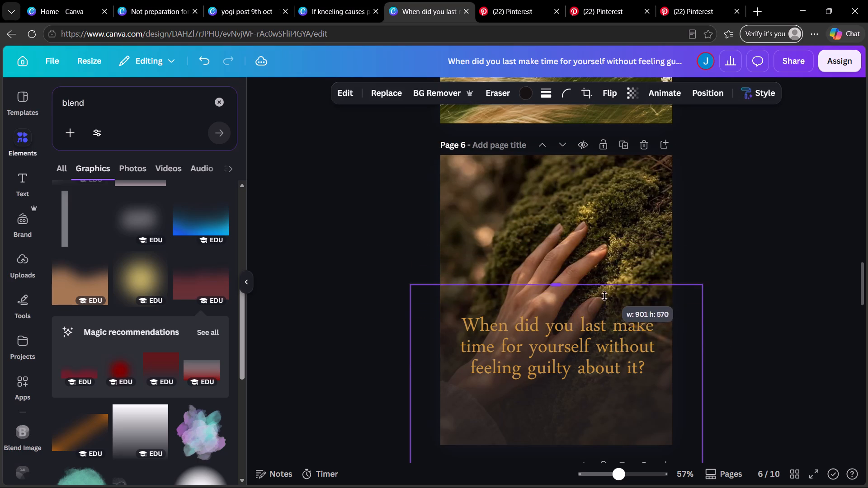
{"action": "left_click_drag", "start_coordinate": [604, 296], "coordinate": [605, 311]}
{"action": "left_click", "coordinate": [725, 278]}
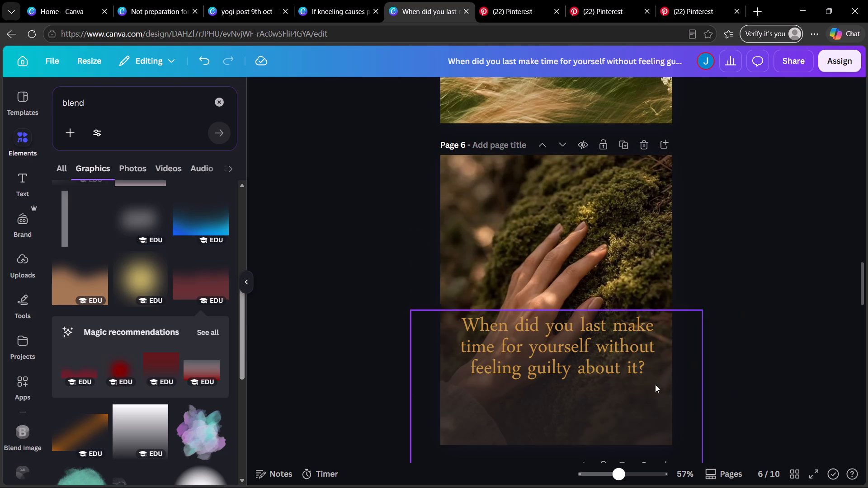
Shift the dark gradient further down page 6 and raise its upper edge to just below the fingertips.
{"action": "left_click_drag", "start_coordinate": [643, 434], "coordinate": [641, 453]}
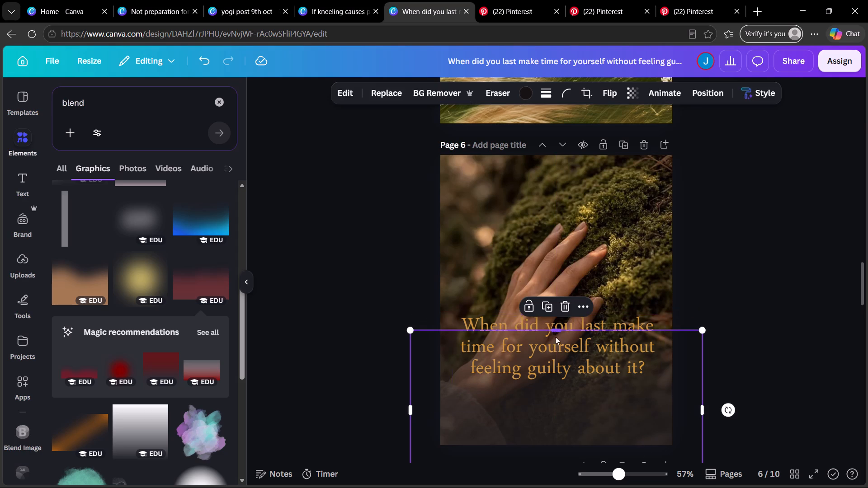
{"action": "left_click_drag", "start_coordinate": [566, 329], "coordinate": [566, 303]}
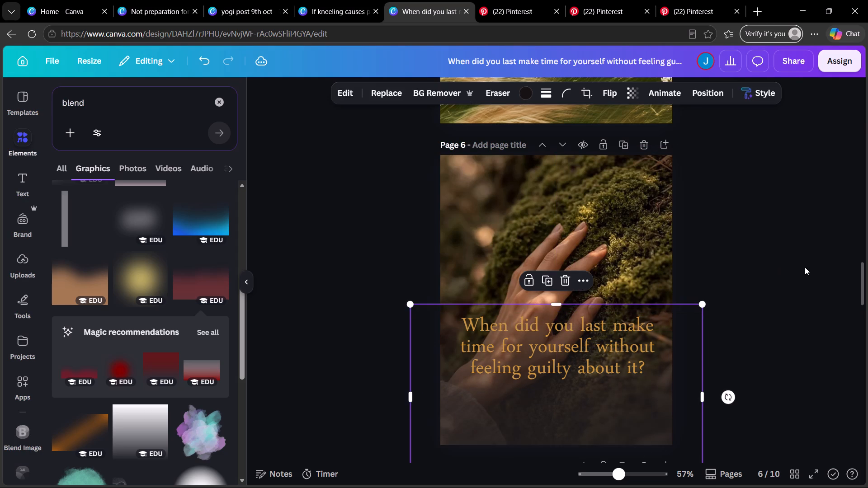
{"action": "left_click", "coordinate": [806, 267]}
{"action": "left_click", "coordinate": [585, 312]}
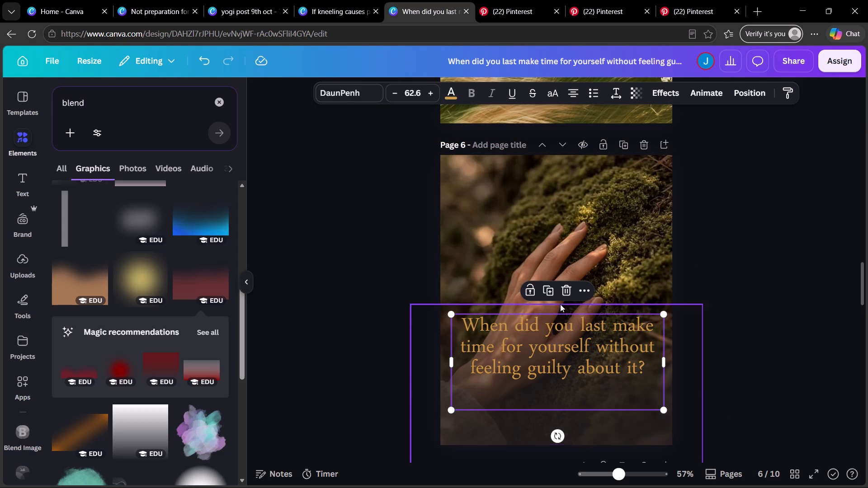
{"action": "left_click", "coordinate": [560, 304]}
{"action": "left_click_drag", "start_coordinate": [560, 302], "coordinate": [589, 255]}
{"action": "left_click", "coordinate": [761, 248]}
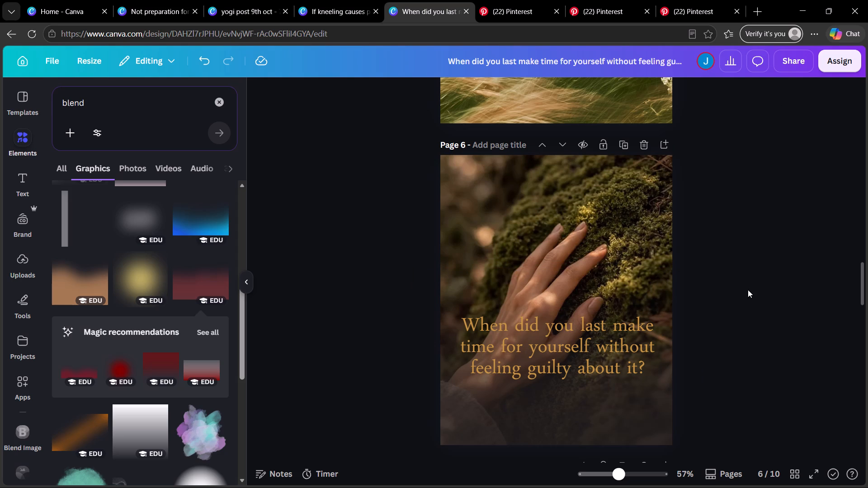
Move the quote text block slightly lower on page 6, over the darker part of the gradient.
{"action": "scroll", "coordinate": [758, 315], "scroll_direction": "down", "scroll_amount": 1}
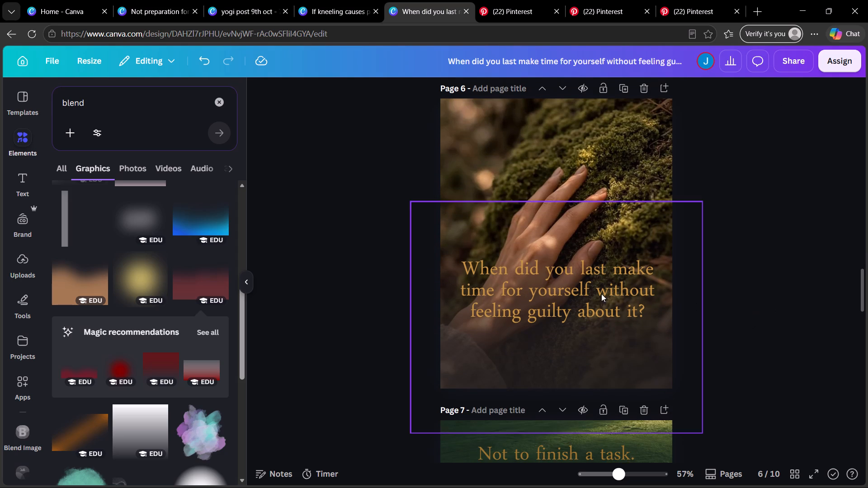
{"action": "left_click_drag", "start_coordinate": [581, 294], "coordinate": [583, 303]}
{"action": "left_click", "coordinate": [731, 276]}
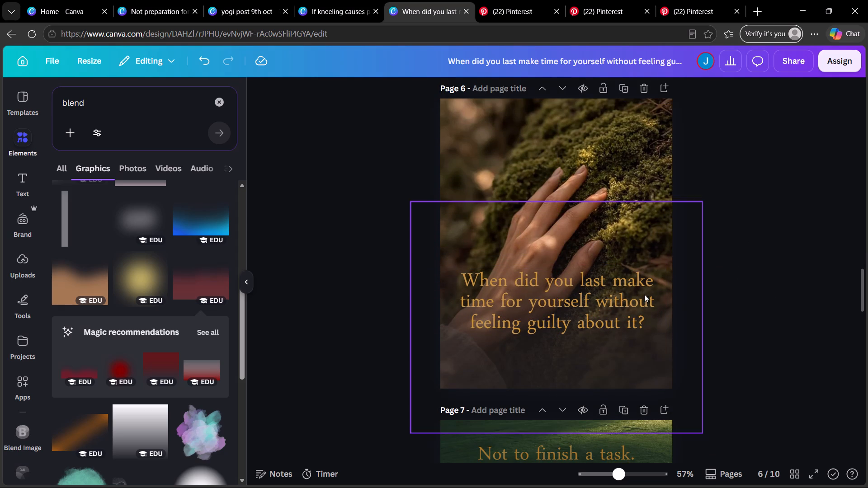
{"action": "left_click_drag", "start_coordinate": [639, 295], "coordinate": [635, 291]}
{"action": "left_click", "coordinate": [723, 275]}
{"action": "left_click", "coordinate": [584, 300]}
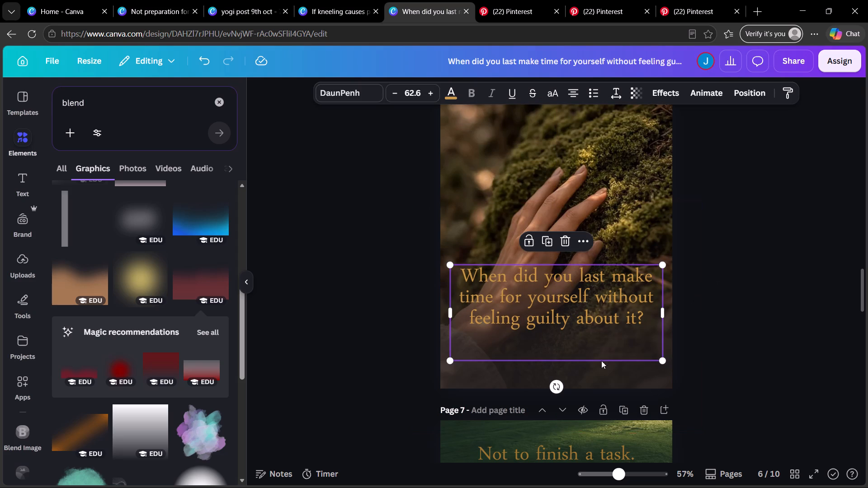
Move the dark gradient up so its upper edge reaches the fingertips and its lower edge sits just below page 6.
{"action": "left_click_drag", "start_coordinate": [607, 378], "coordinate": [605, 348]}
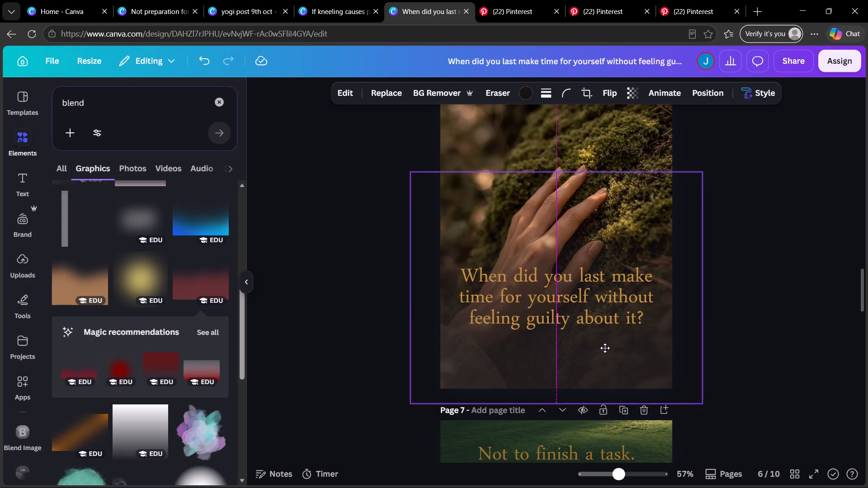
{"action": "left_click_drag", "start_coordinate": [605, 348], "coordinate": [610, 336]}
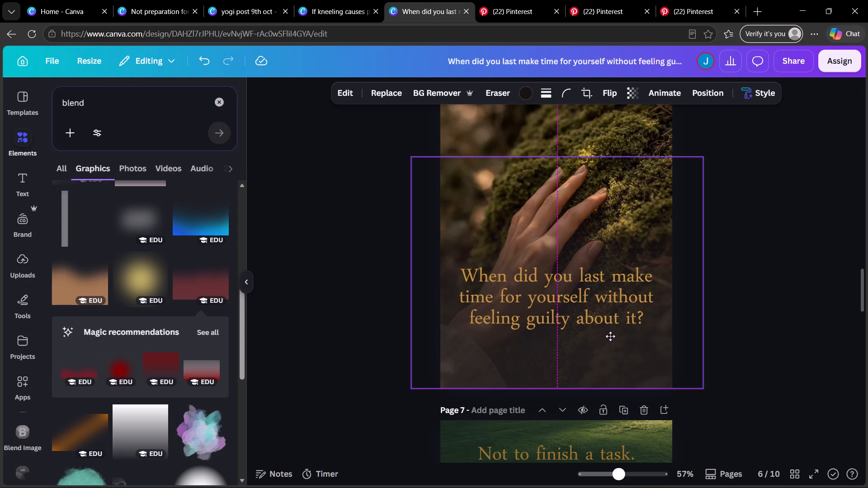
{"action": "left_click_drag", "start_coordinate": [610, 336], "coordinate": [610, 341]}
{"action": "left_click", "coordinate": [751, 257]}
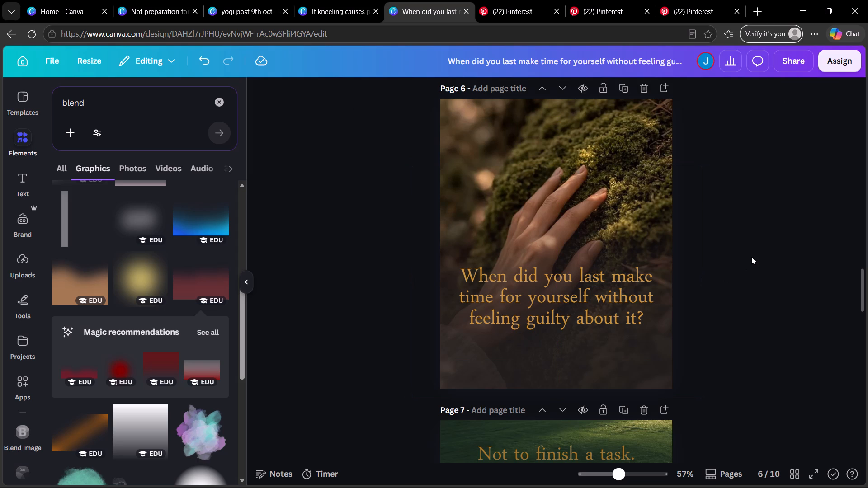
Move the quote text block a little lower on page 6, centred horizontally.
{"action": "left_click_drag", "start_coordinate": [628, 292], "coordinate": [630, 302]}
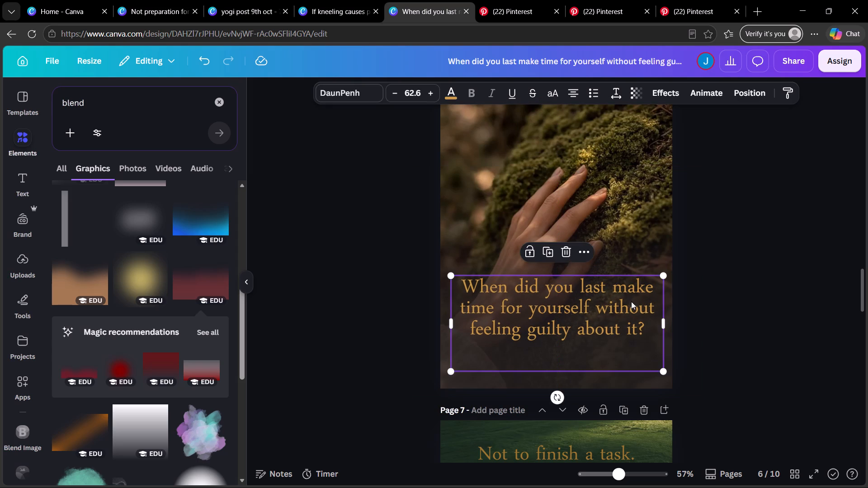
{"action": "left_click", "coordinate": [712, 243]}
Shorten the dark gradient from above so that its upper edge sits just above the quote's first line.
{"action": "left_click", "coordinate": [642, 249]}
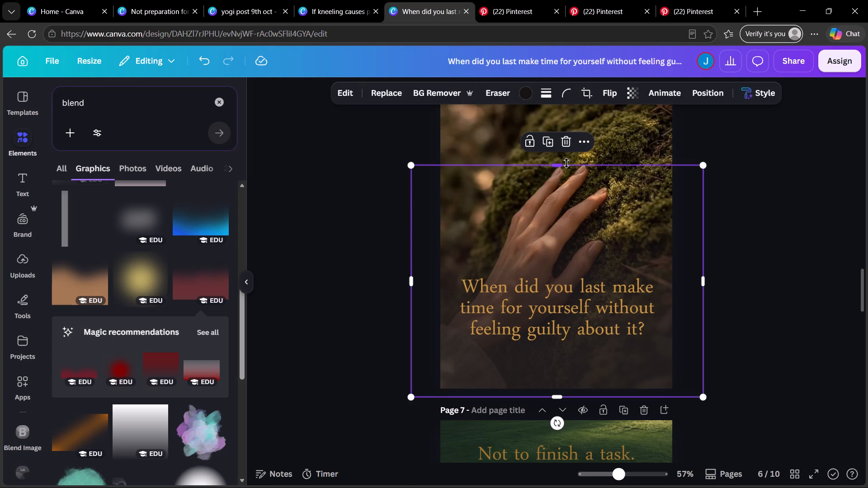
{"action": "left_click_drag", "start_coordinate": [566, 163], "coordinate": [595, 266]}
{"action": "left_click", "coordinate": [705, 233]}
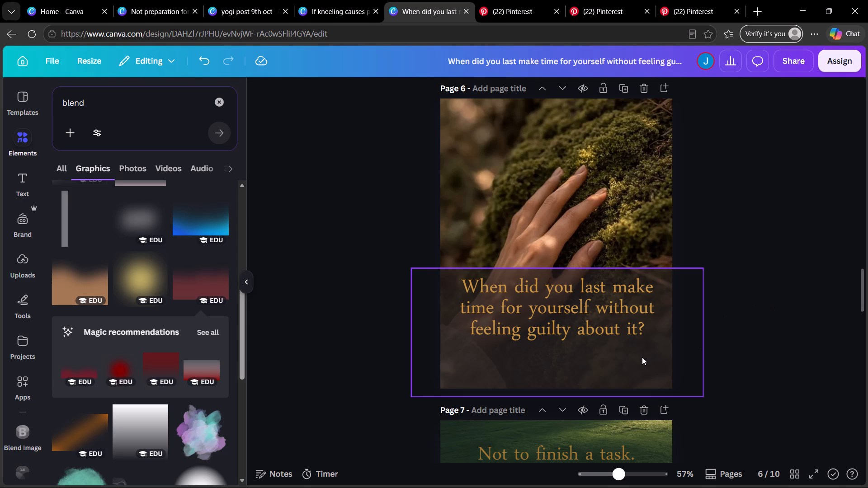
Shift the quote text block slightly lower within the dark gradient area on page 6.
{"action": "left_click_drag", "start_coordinate": [615, 322], "coordinate": [614, 330]}
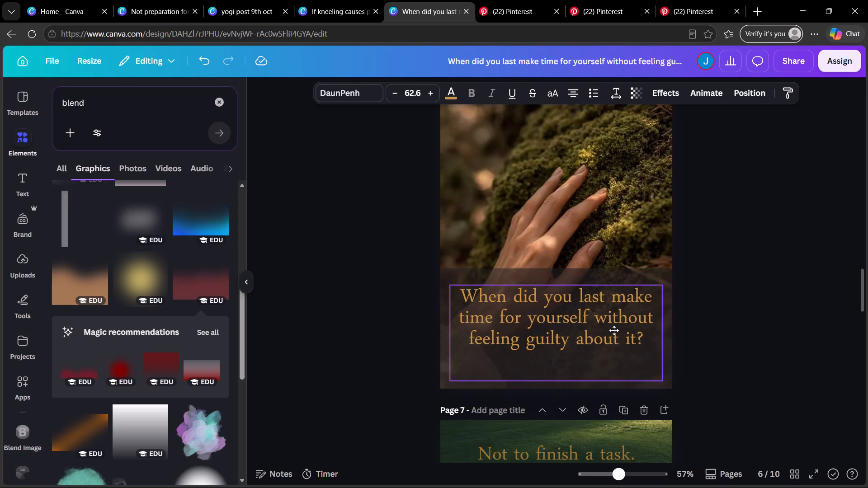
{"action": "left_click_drag", "start_coordinate": [614, 330], "coordinate": [612, 327]}
{"action": "left_click", "coordinate": [707, 316]}
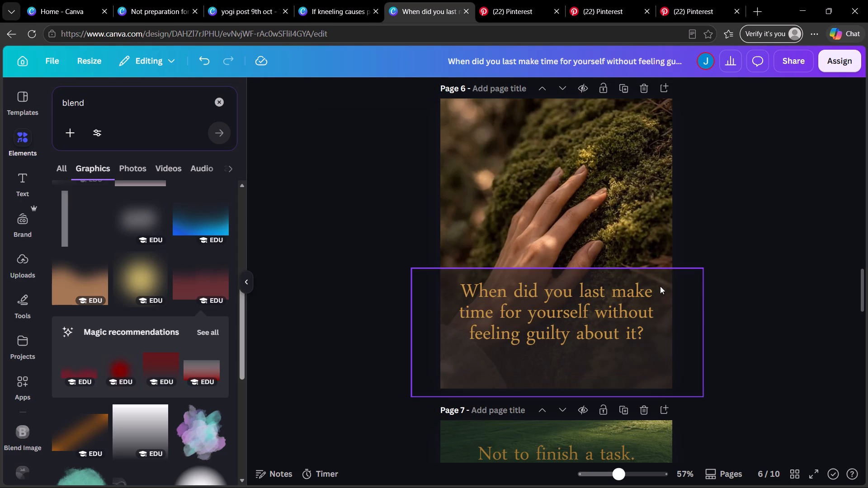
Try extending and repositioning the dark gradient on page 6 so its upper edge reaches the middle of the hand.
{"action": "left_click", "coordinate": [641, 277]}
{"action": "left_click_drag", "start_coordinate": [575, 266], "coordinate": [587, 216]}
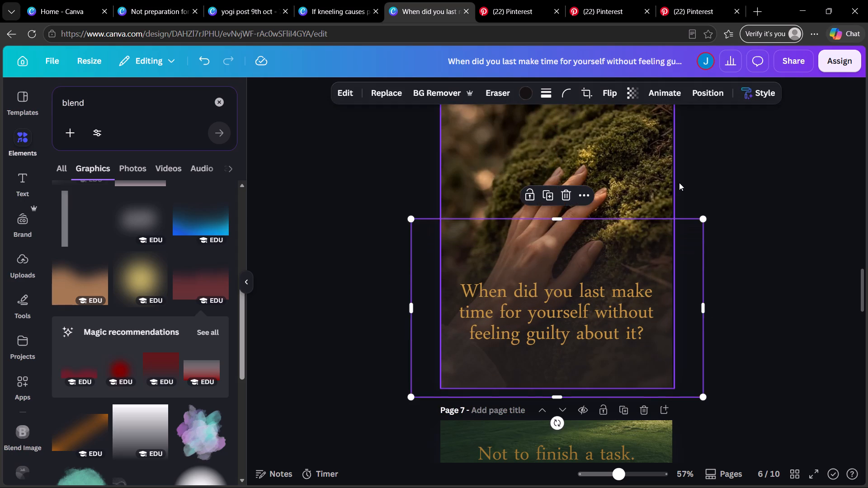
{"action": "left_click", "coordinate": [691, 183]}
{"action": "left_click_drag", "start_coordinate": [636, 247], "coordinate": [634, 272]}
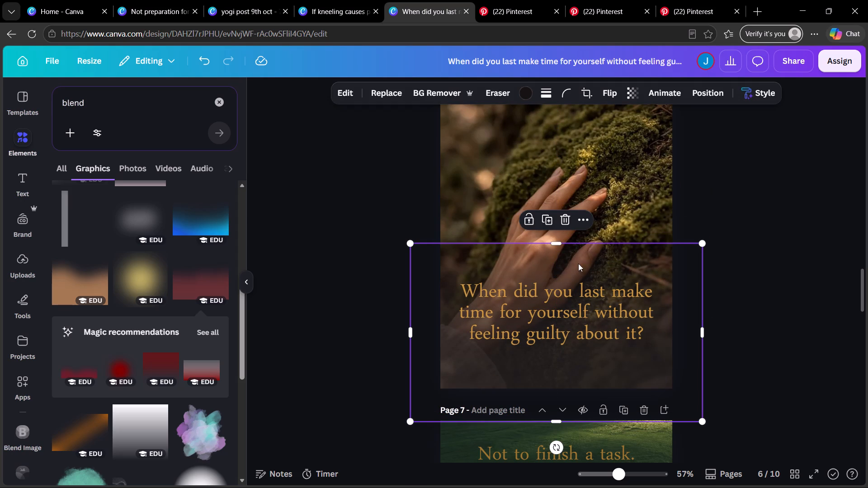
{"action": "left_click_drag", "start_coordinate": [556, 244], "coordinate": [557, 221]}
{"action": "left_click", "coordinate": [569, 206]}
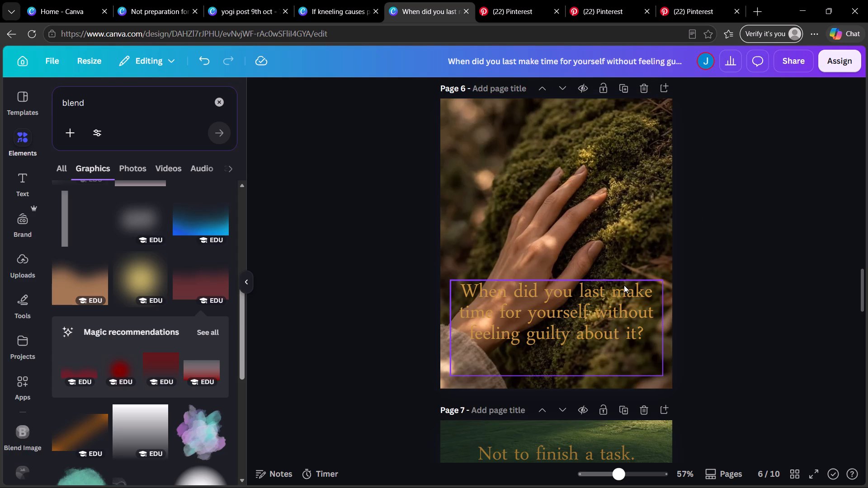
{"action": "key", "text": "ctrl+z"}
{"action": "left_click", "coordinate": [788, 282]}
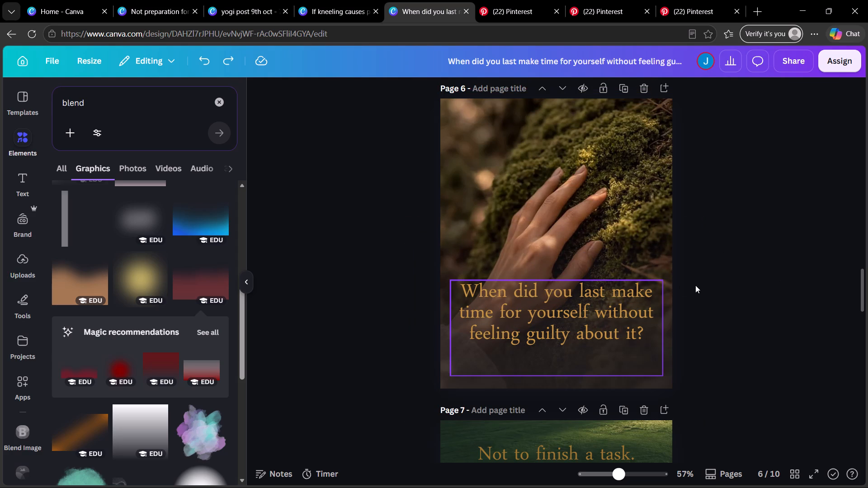
Add the dark green vertical gradient graphic to page 6, align it with the page's bottom edge and enlarge it to cover the whole page.
{"action": "scroll", "coordinate": [200, 270], "scroll_direction": "down", "scroll_amount": 4}
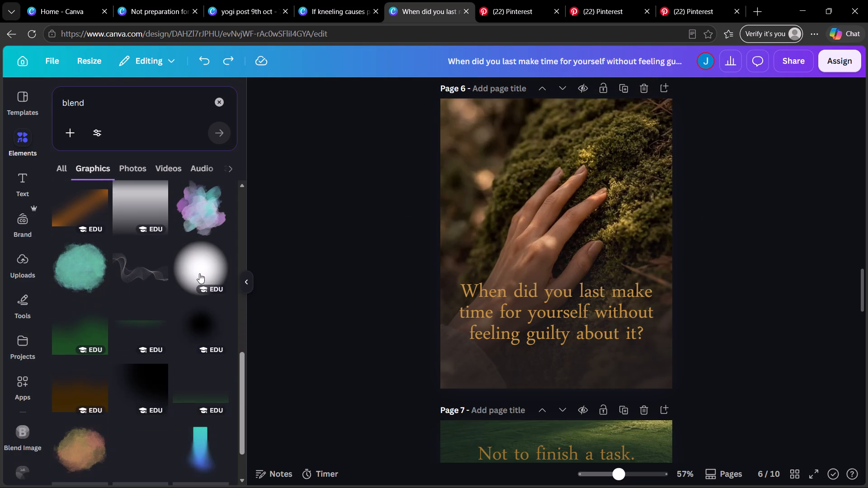
{"action": "scroll", "coordinate": [198, 275], "scroll_direction": "down", "scroll_amount": 5}
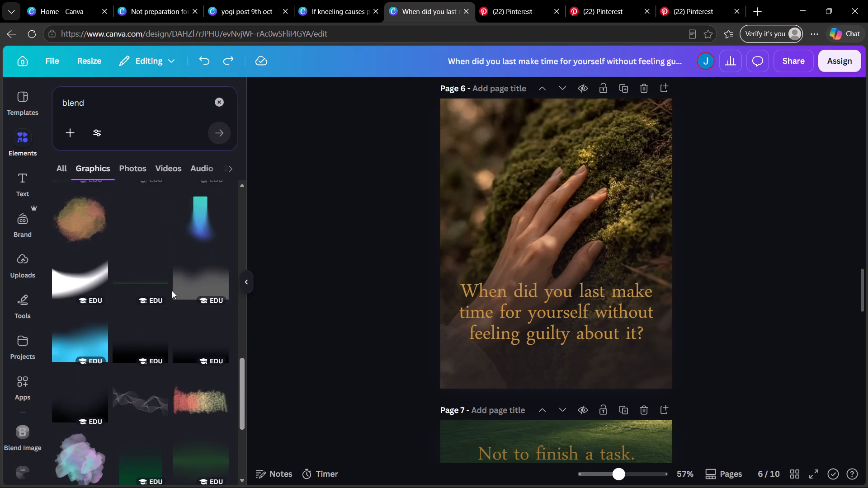
{"action": "scroll", "coordinate": [172, 291], "scroll_direction": "down", "scroll_amount": 3}
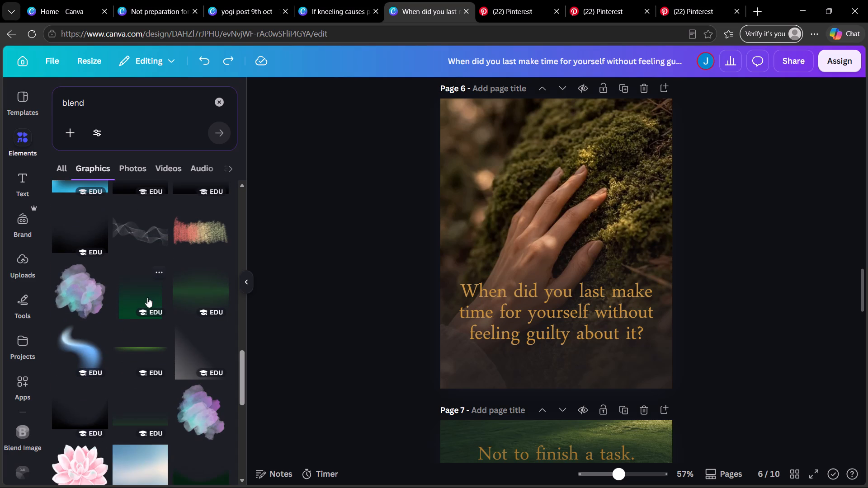
{"action": "left_click", "coordinate": [147, 297]}
{"action": "left_click_drag", "start_coordinate": [588, 234], "coordinate": [566, 229]}
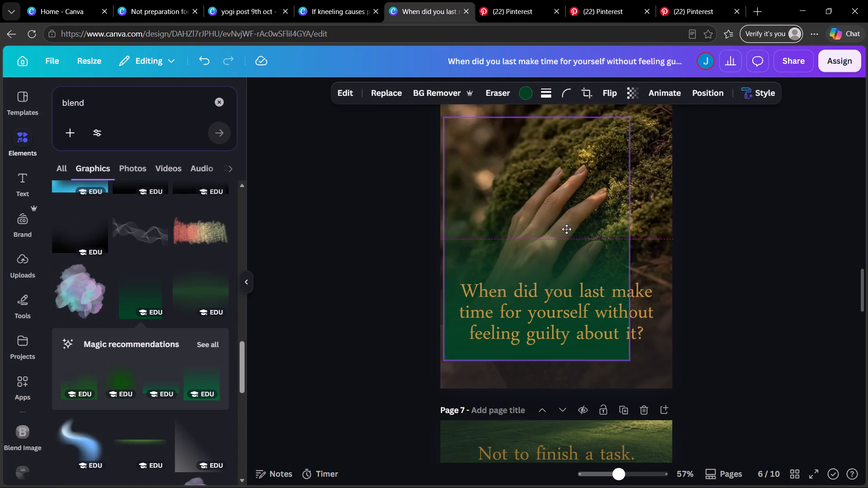
{"action": "left_click_drag", "start_coordinate": [566, 229], "coordinate": [562, 254]}
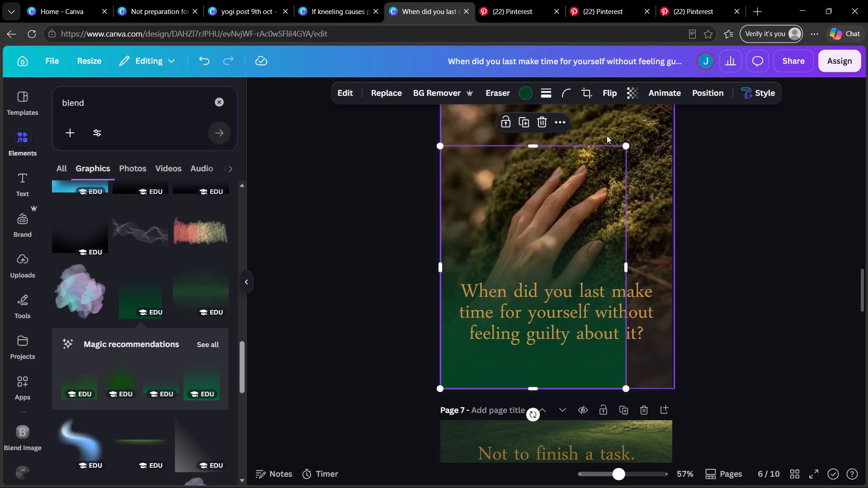
{"action": "left_click_drag", "start_coordinate": [627, 146], "coordinate": [724, 115]}
{"action": "left_click", "coordinate": [741, 244]}
Move the quote text block slightly up over the green gradient on page 6, keeping it roughly centred horizontally.
{"action": "left_click_drag", "start_coordinate": [568, 304], "coordinate": [567, 296]}
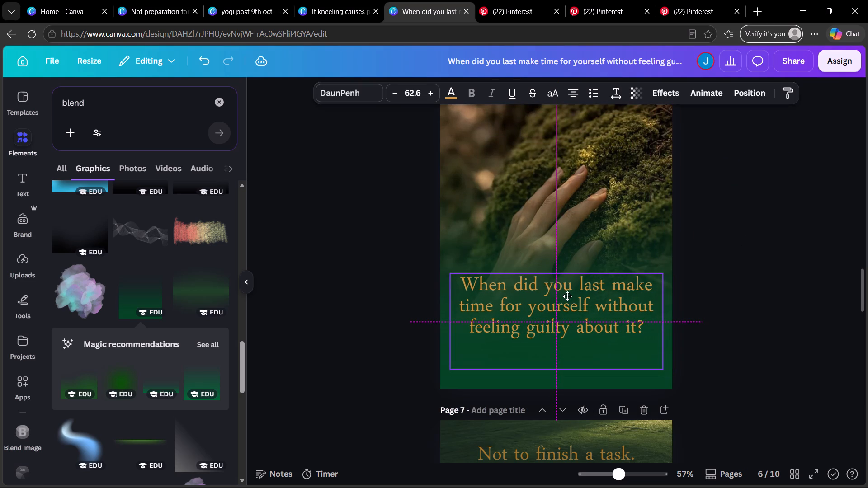
{"action": "left_click_drag", "start_coordinate": [567, 296], "coordinate": [569, 298]}
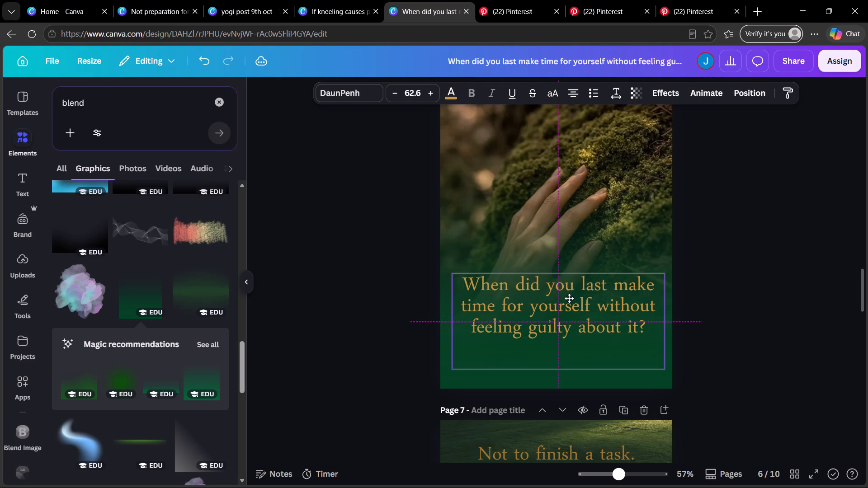
{"action": "left_click_drag", "start_coordinate": [569, 298], "coordinate": [568, 298]}
{"action": "left_click", "coordinate": [708, 277]}
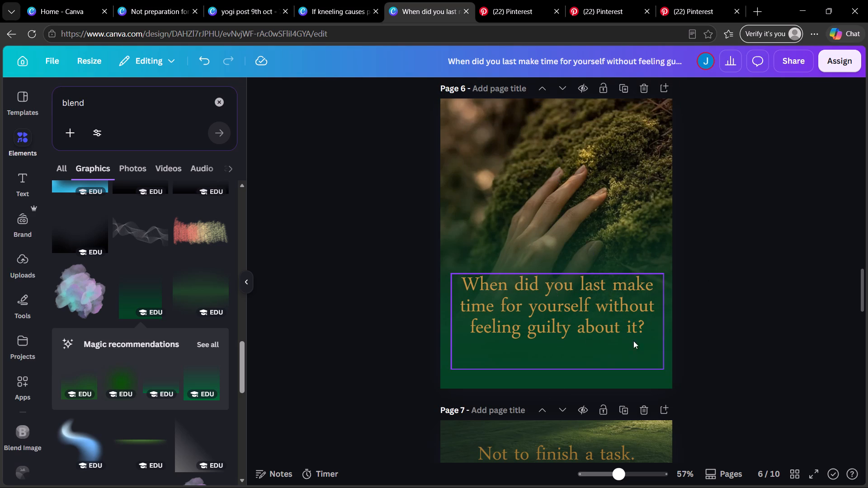
Delete the dark gradient layer between the green gradient and the hand photo on page 6.
{"action": "left_click", "coordinate": [641, 214]}
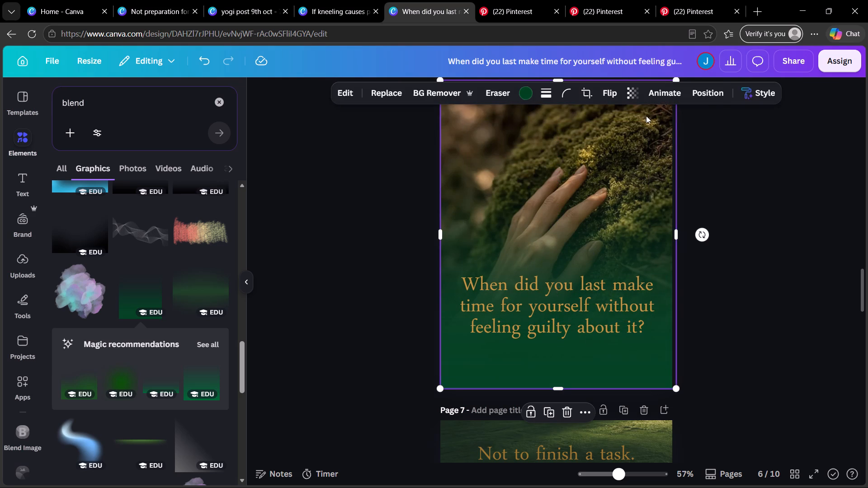
{"action": "left_click", "coordinate": [698, 96]}
{"action": "left_click", "coordinate": [178, 123]}
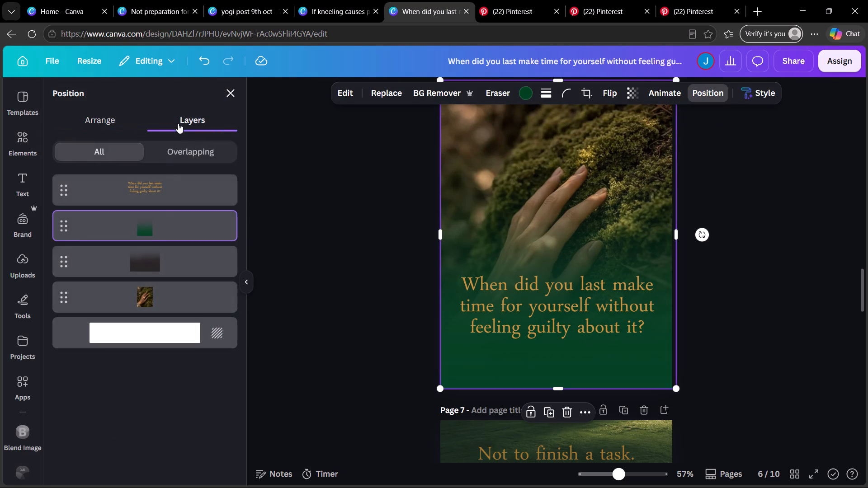
{"action": "left_click", "coordinate": [154, 259]}
{"action": "left_click", "coordinate": [228, 265]}
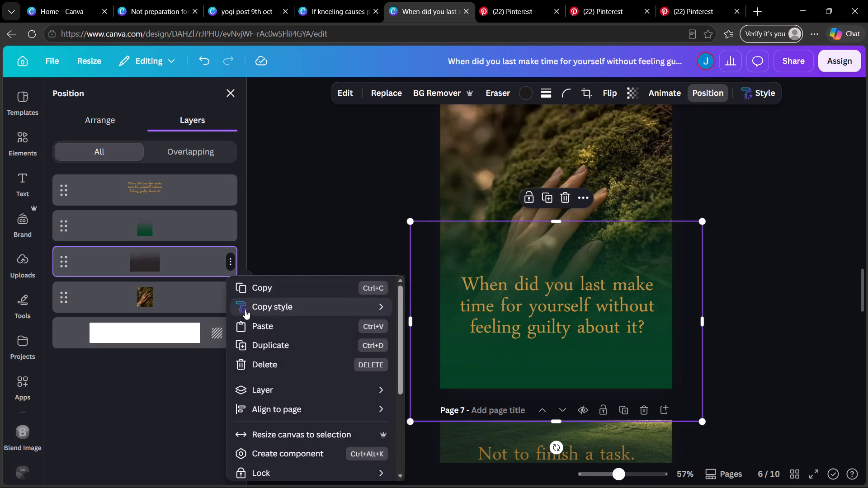
{"action": "scroll", "coordinate": [262, 432], "scroll_direction": "down", "scroll_amount": 6}
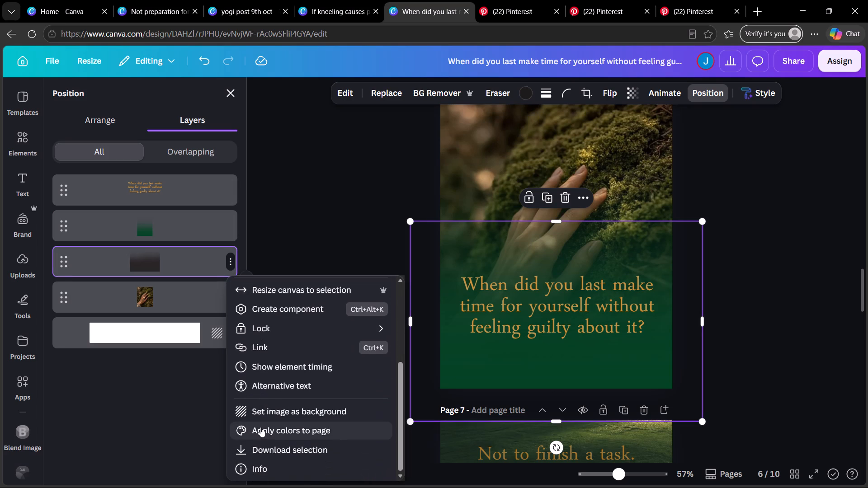
{"action": "scroll", "coordinate": [259, 427], "scroll_direction": "up", "scroll_amount": 5}
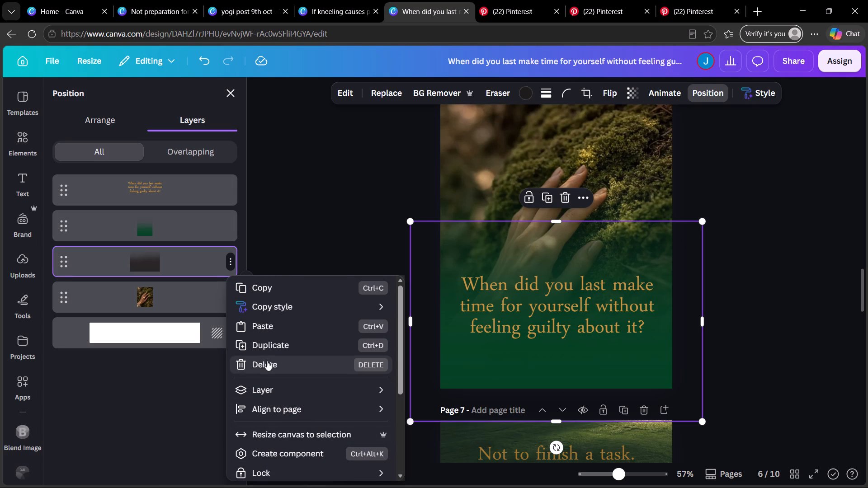
{"action": "left_click", "coordinate": [269, 361]}
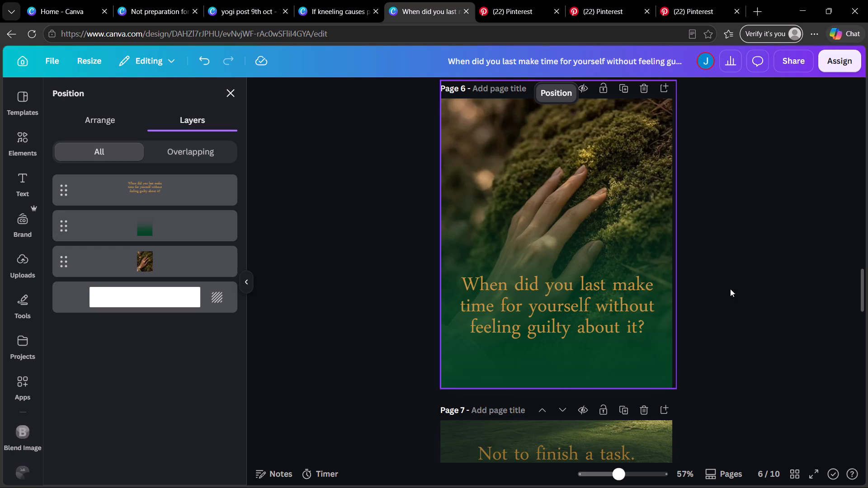
Nudge the quote text block slightly higher on page 6.
{"action": "left_click", "coordinate": [595, 299]}
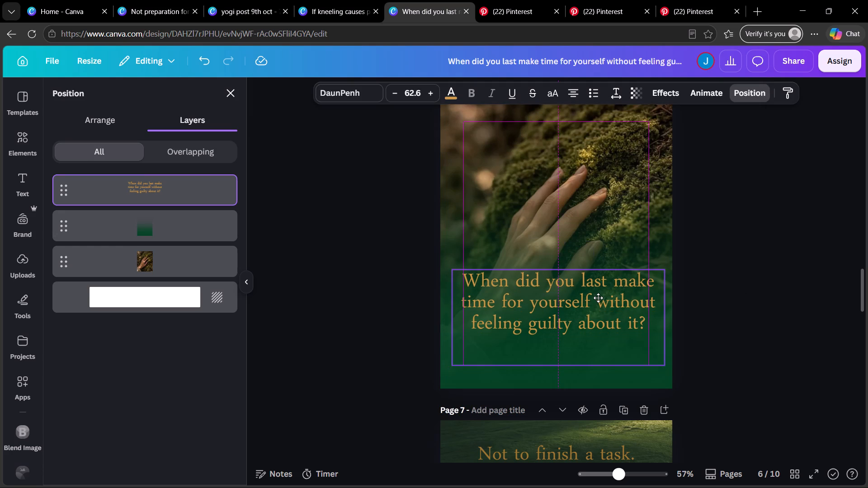
{"action": "left_click", "coordinate": [706, 274]}
Set the transparency of the green gradient on page 6 to 79.
{"action": "left_click", "coordinate": [621, 371]}
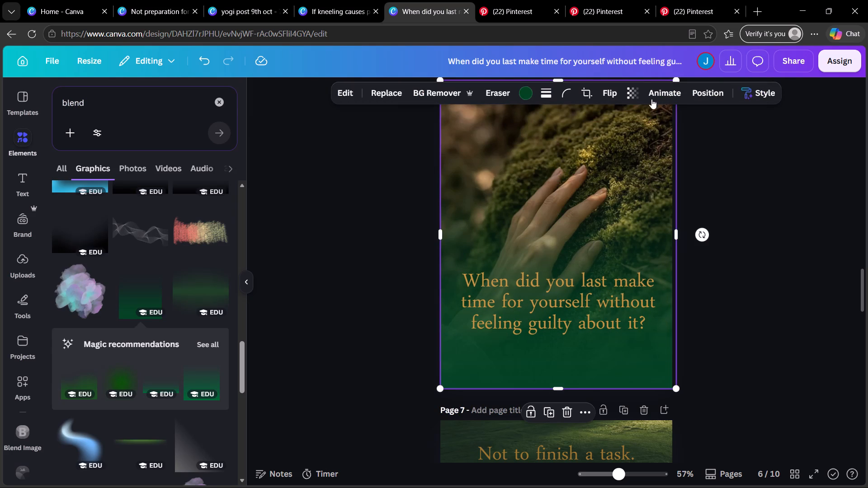
{"action": "left_click", "coordinate": [626, 90]}
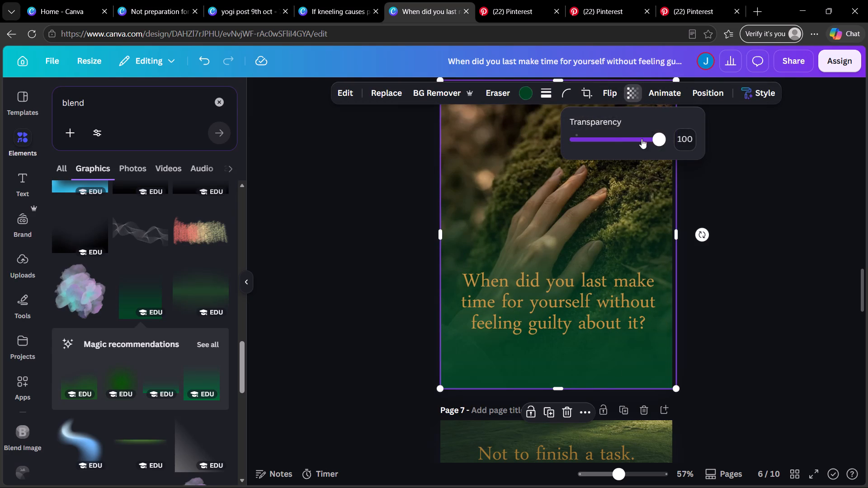
{"action": "left_click", "coordinate": [650, 139]}
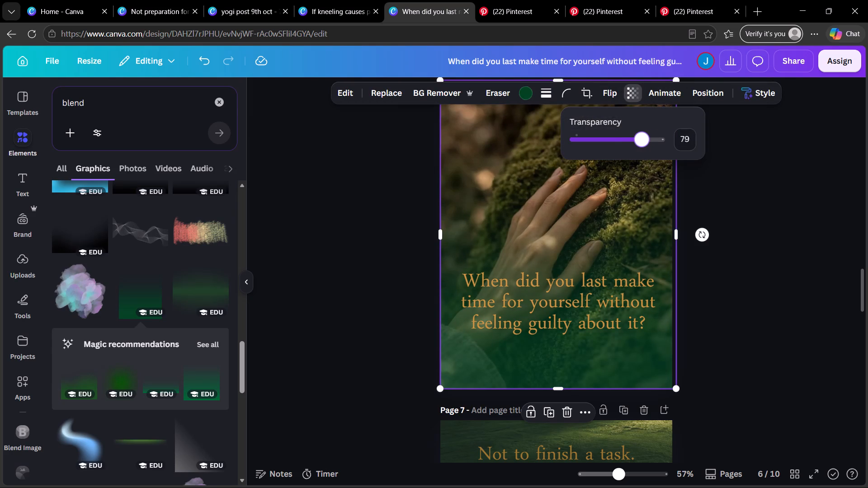
{"action": "double_click", "coordinate": [709, 179]}
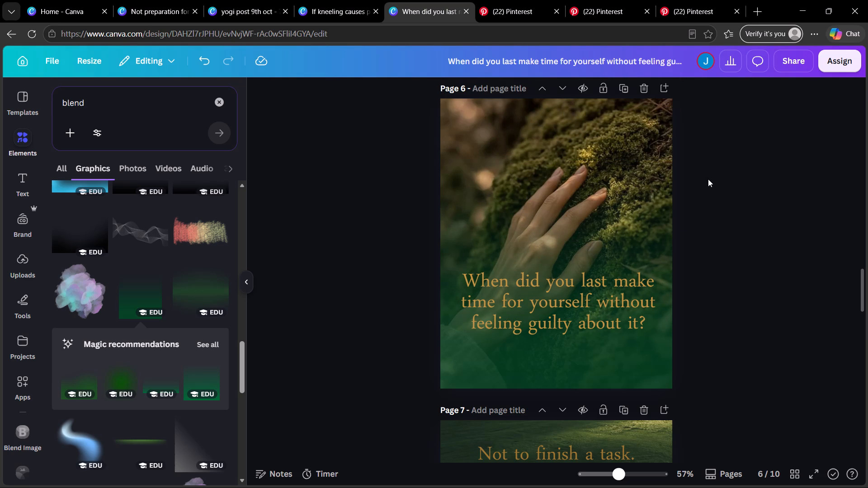
Shorten the green gradient on page 6 from above so its upper edge sits near the thumb tip, above the quote.
{"action": "scroll", "coordinate": [708, 179], "scroll_direction": "down", "scroll_amount": 1}
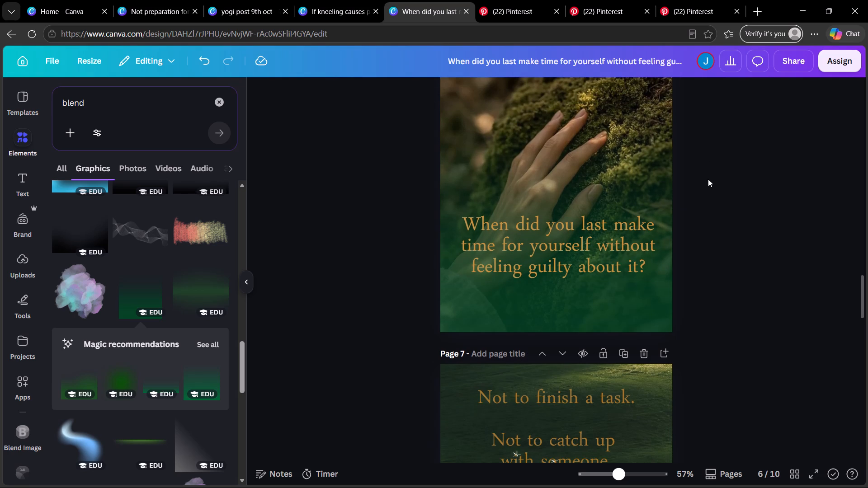
{"action": "scroll", "coordinate": [721, 208], "scroll_direction": "up", "scroll_amount": 1}
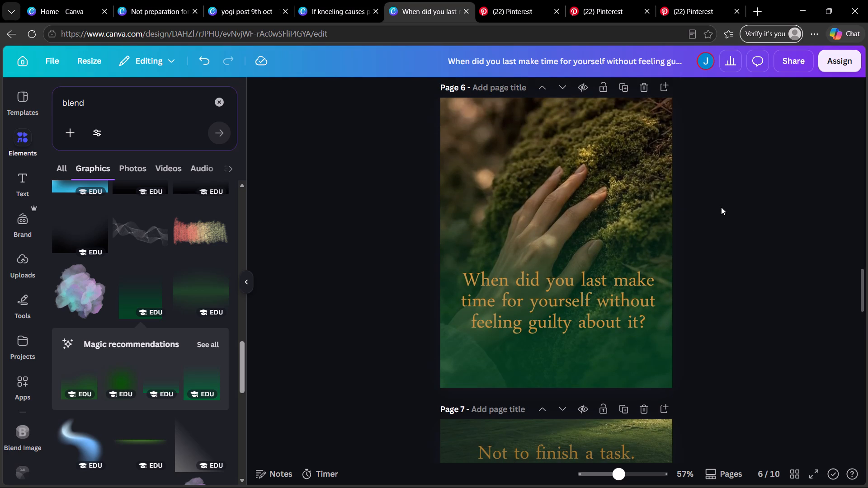
{"action": "left_click", "coordinate": [628, 383]}
{"action": "left_click", "coordinate": [524, 177]}
{"action": "scroll", "coordinate": [524, 177], "scroll_direction": "up", "scroll_amount": 2}
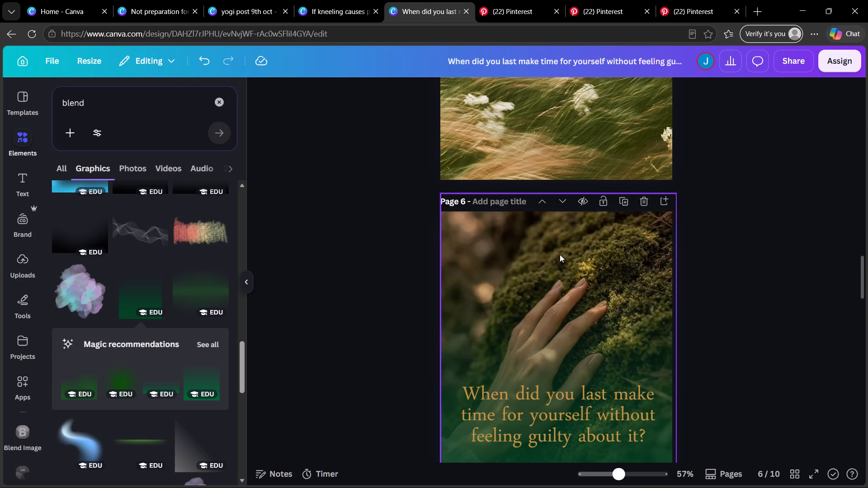
{"action": "left_click", "coordinate": [561, 258]}
{"action": "left_click_drag", "start_coordinate": [569, 193], "coordinate": [596, 336]}
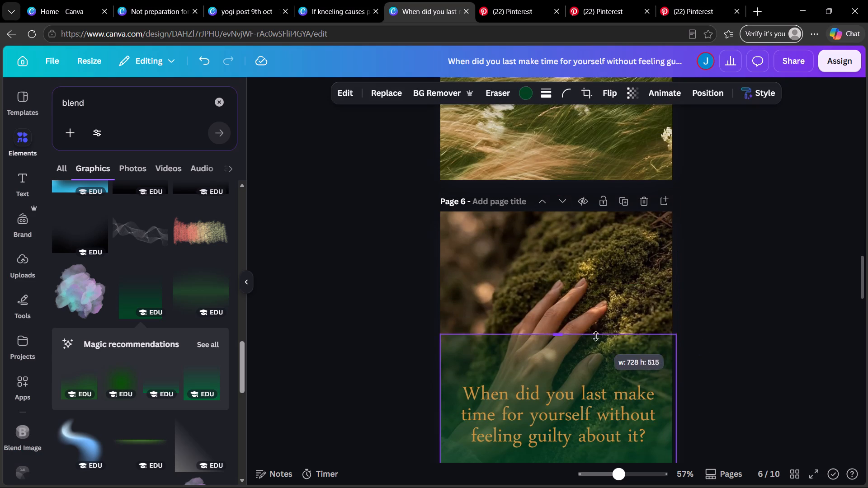
{"action": "left_click_drag", "start_coordinate": [596, 336], "coordinate": [597, 348]}
{"action": "left_click", "coordinate": [744, 286]}
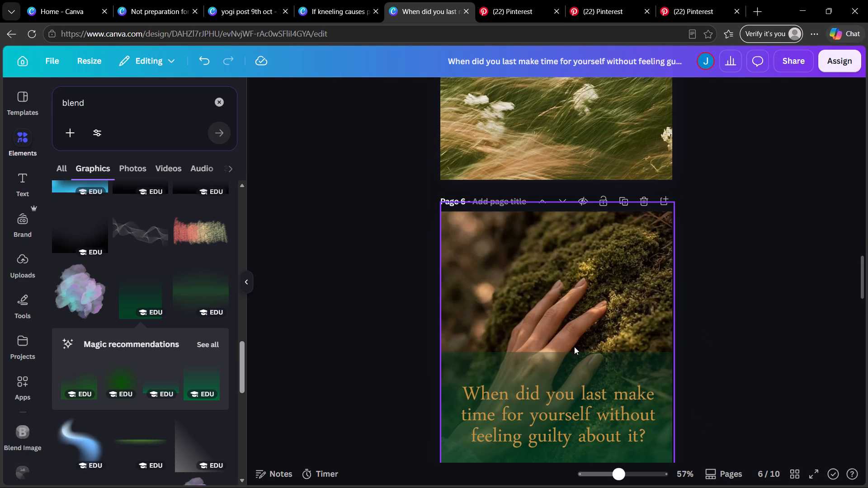
Move the green gradient down so its upper edge crosses the quote's second line and its lower part extends over page 7.
{"action": "left_click", "coordinate": [566, 364]}
{"action": "left_click", "coordinate": [775, 277]}
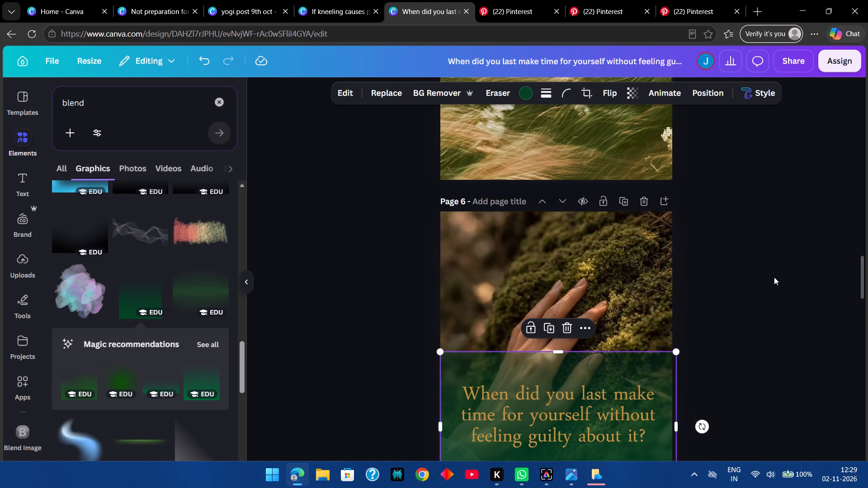
{"action": "left_click_drag", "start_coordinate": [621, 361], "coordinate": [623, 396]}
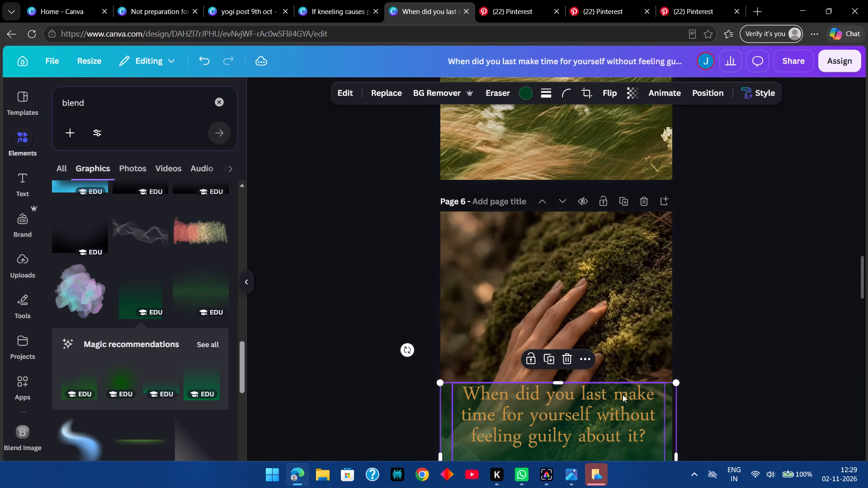
{"action": "left_click", "coordinate": [720, 361]}
{"action": "scroll", "coordinate": [720, 361], "scroll_direction": "down", "scroll_amount": 2}
{"action": "left_click", "coordinate": [641, 366]}
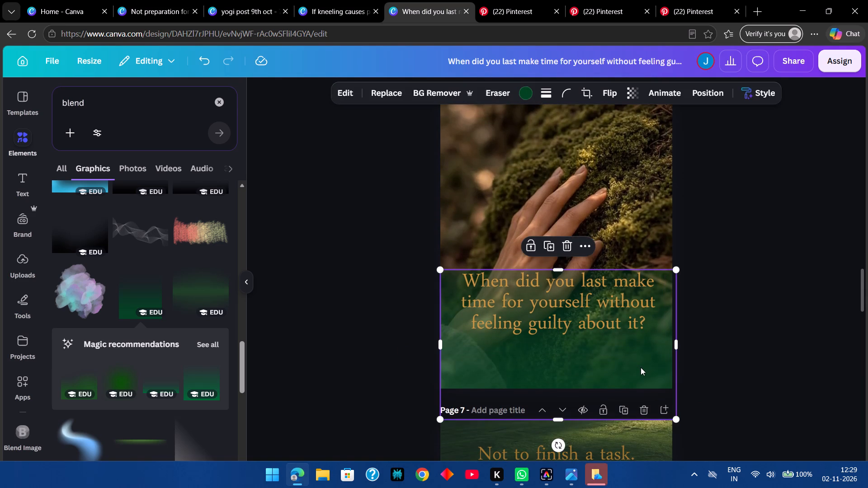
{"action": "left_click_drag", "start_coordinate": [630, 379], "coordinate": [628, 418]}
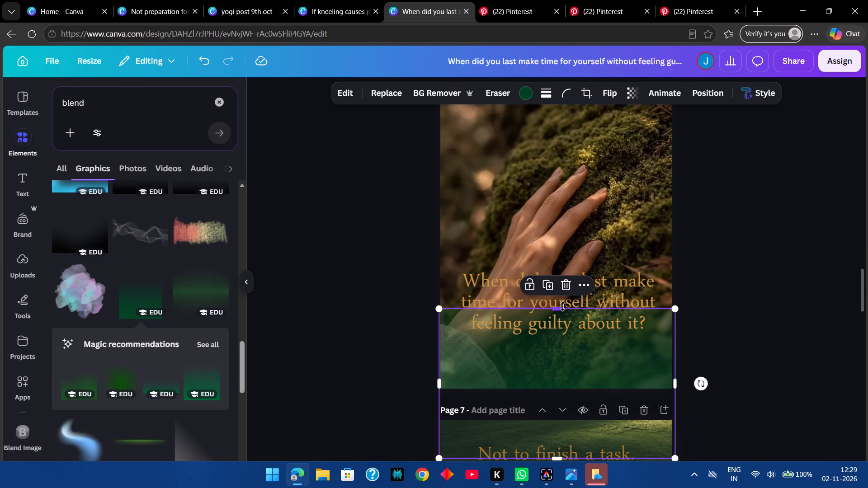
Extend the green gradient's upper edge upward to just above the thumb tip on page 6.
{"action": "left_click_drag", "start_coordinate": [562, 306], "coordinate": [570, 238]}
{"action": "left_click", "coordinate": [774, 225]}
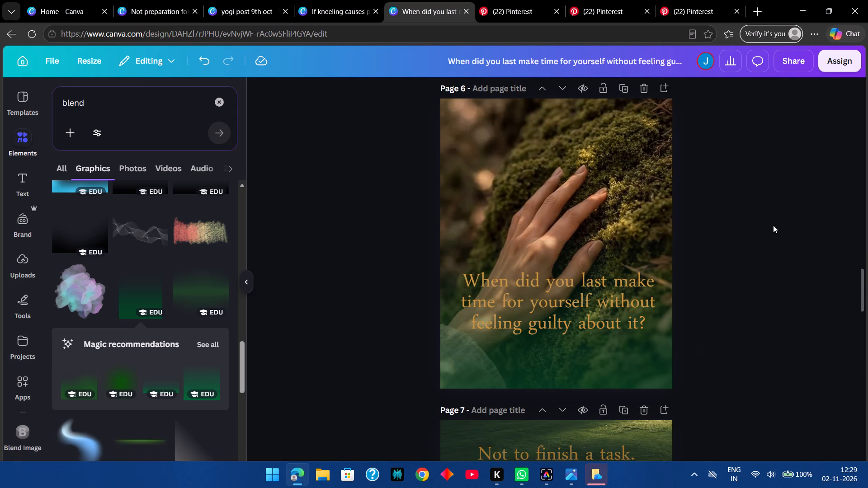
Move the green gradient up on page 6 so its upper edge meets the fingertips and its lower edge sits at the page's bottom.
{"action": "left_click_drag", "start_coordinate": [613, 261], "coordinate": [613, 283]}
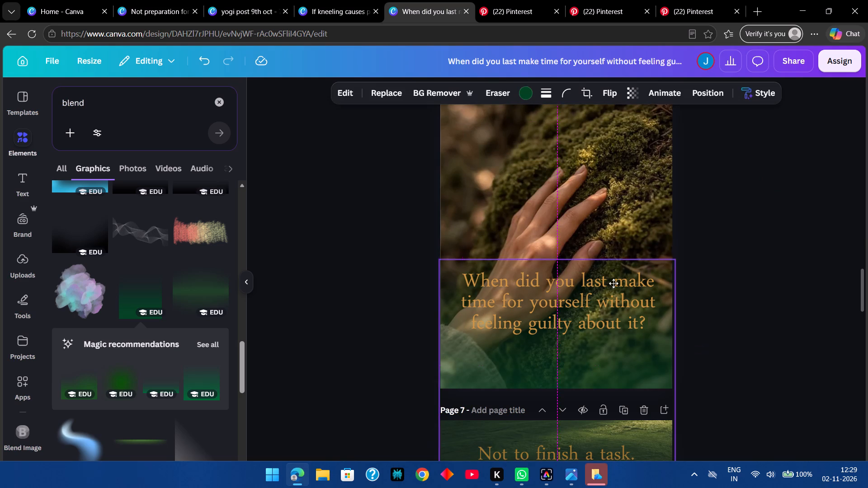
{"action": "left_click_drag", "start_coordinate": [613, 283], "coordinate": [611, 267]}
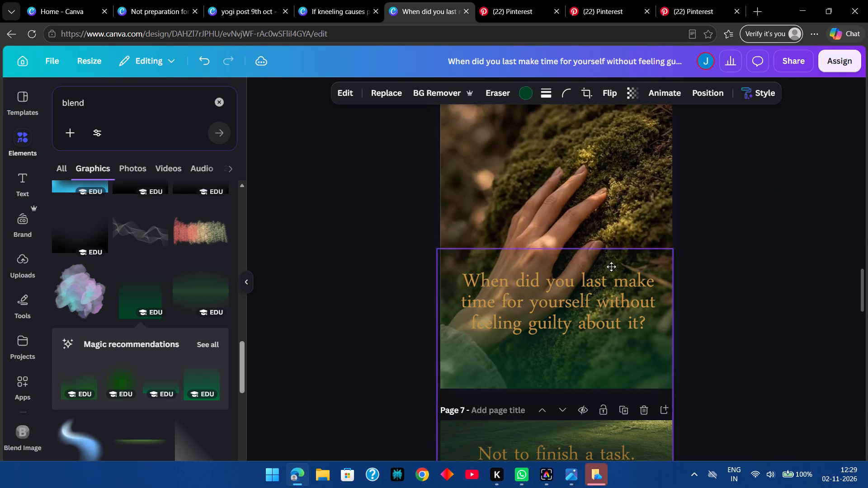
{"action": "left_click_drag", "start_coordinate": [611, 267], "coordinate": [615, 172]}
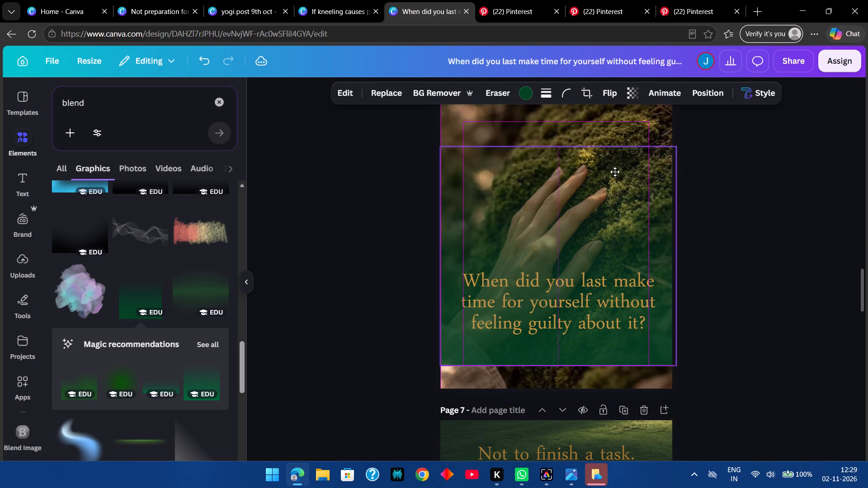
{"action": "left_click_drag", "start_coordinate": [615, 172], "coordinate": [609, 194]}
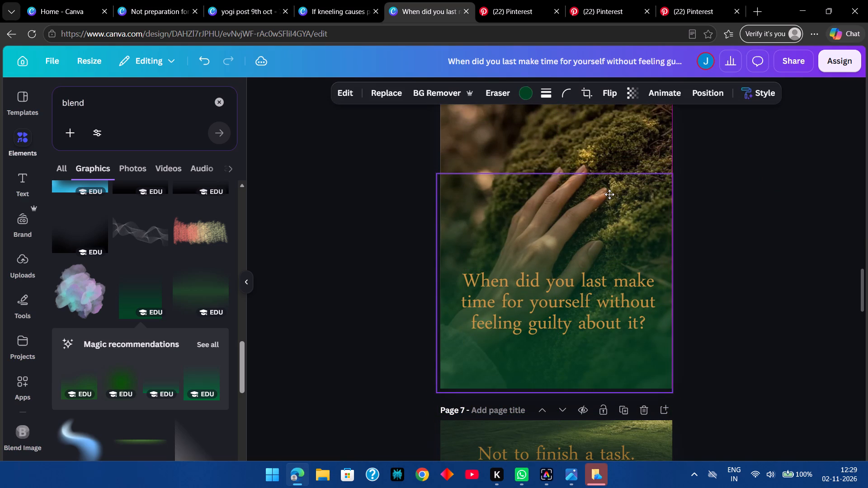
{"action": "left_click_drag", "start_coordinate": [609, 194], "coordinate": [613, 195]}
{"action": "left_click", "coordinate": [727, 207]}
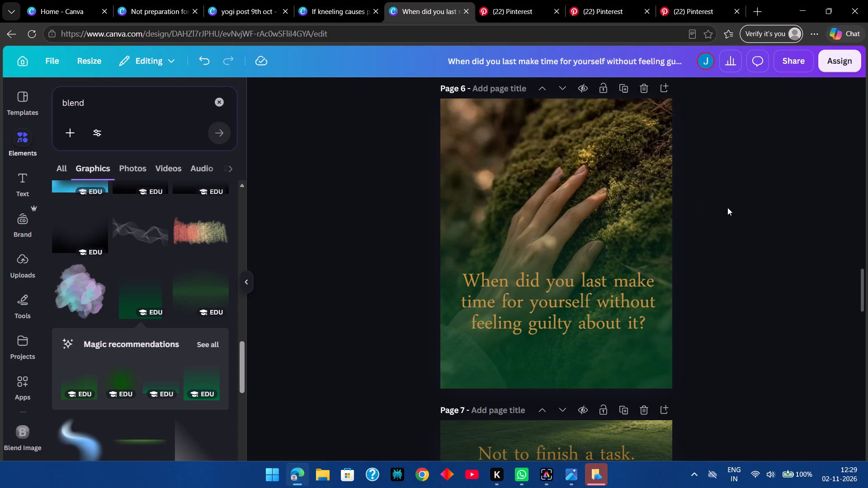
{"action": "left_click", "coordinate": [599, 212]}
{"action": "left_click", "coordinate": [722, 206]}
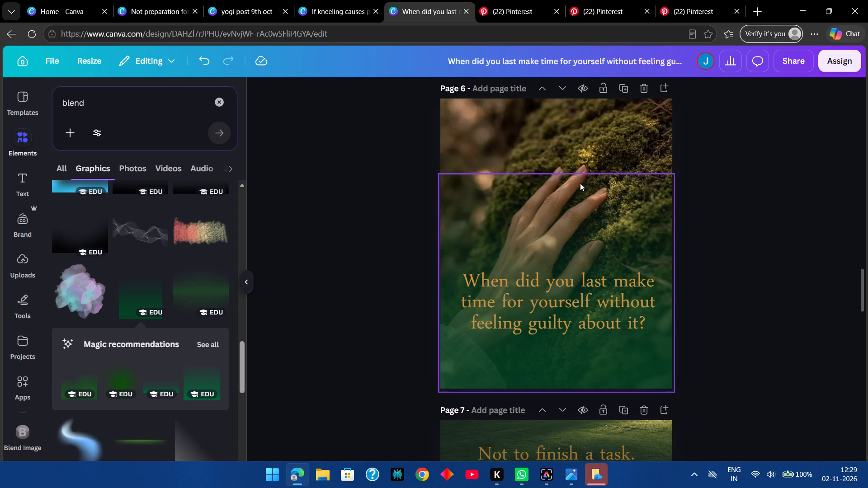
Shorten the green gradient from above to a height of about 392, with its upper edge just above the quote's first line.
{"action": "left_click", "coordinate": [559, 177]}
{"action": "left_click_drag", "start_coordinate": [559, 176], "coordinate": [585, 267]}
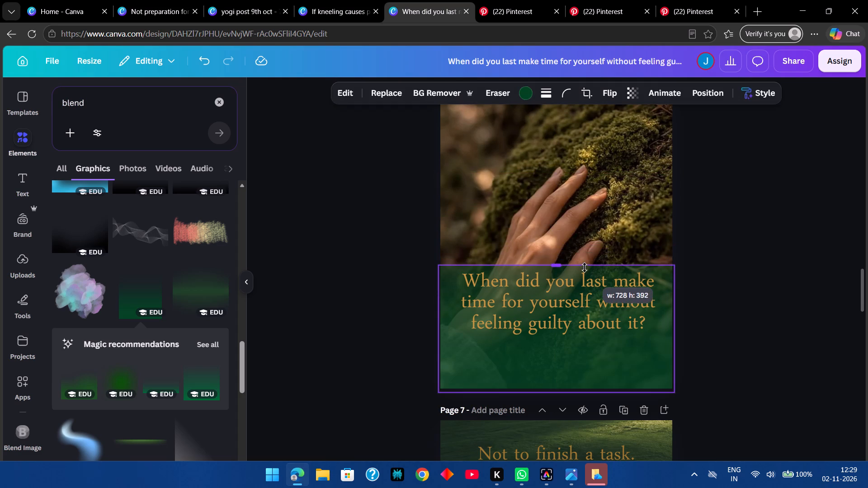
{"action": "left_click_drag", "start_coordinate": [585, 267], "coordinate": [585, 267]}
{"action": "left_click", "coordinate": [717, 238]}
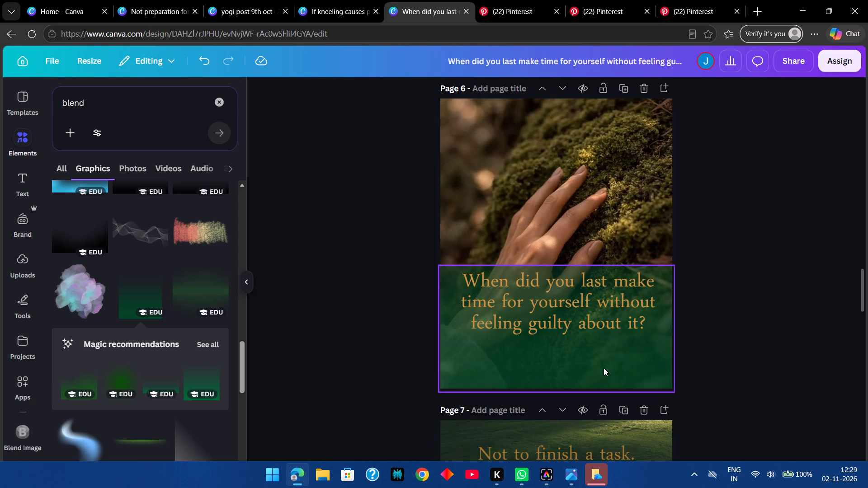
Reposition the shortened green gradient behind the quote, upper edge just above the first line and lower edge just past page 6's bottom.
{"action": "left_click", "coordinate": [602, 370]}
{"action": "left_click_drag", "start_coordinate": [602, 370], "coordinate": [585, 331]}
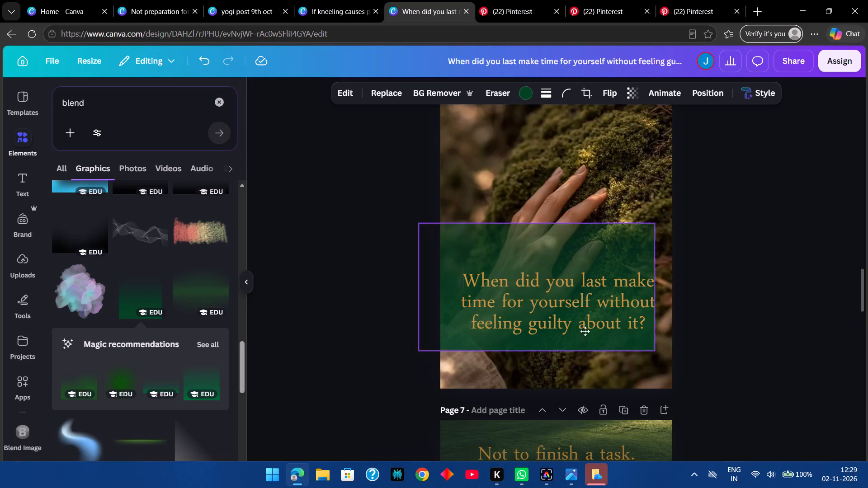
{"action": "left_click_drag", "start_coordinate": [585, 331], "coordinate": [596, 357]}
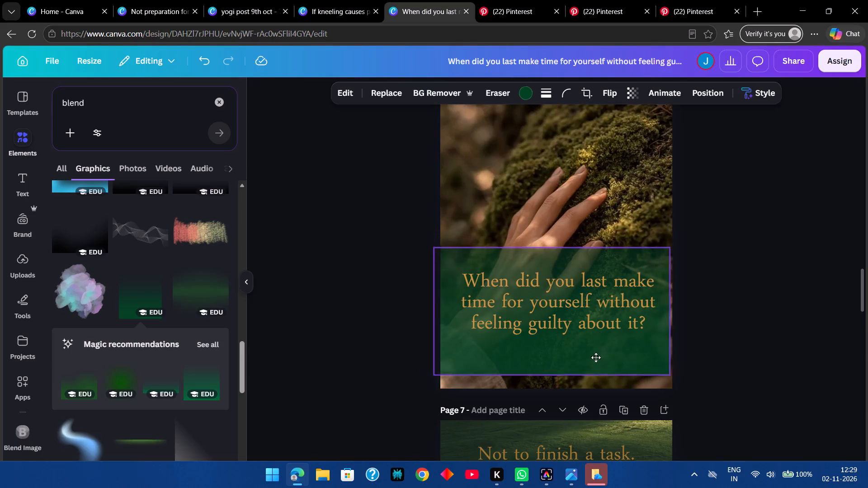
{"action": "left_click_drag", "start_coordinate": [596, 357], "coordinate": [606, 371]}
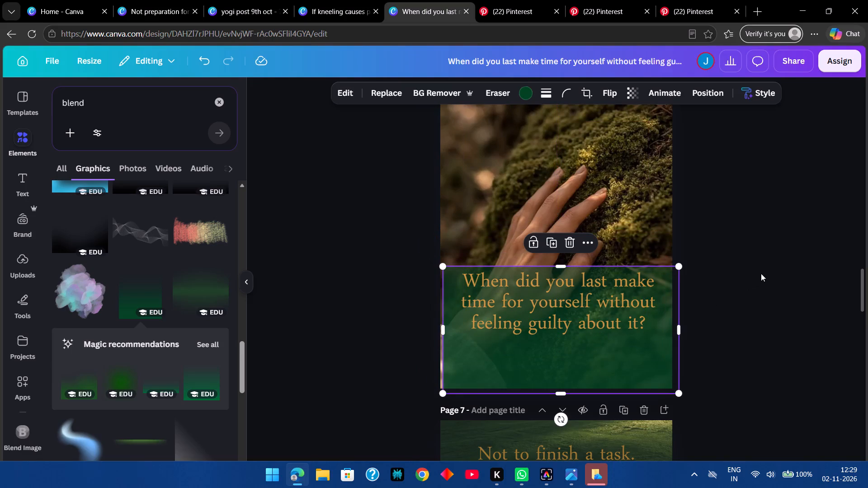
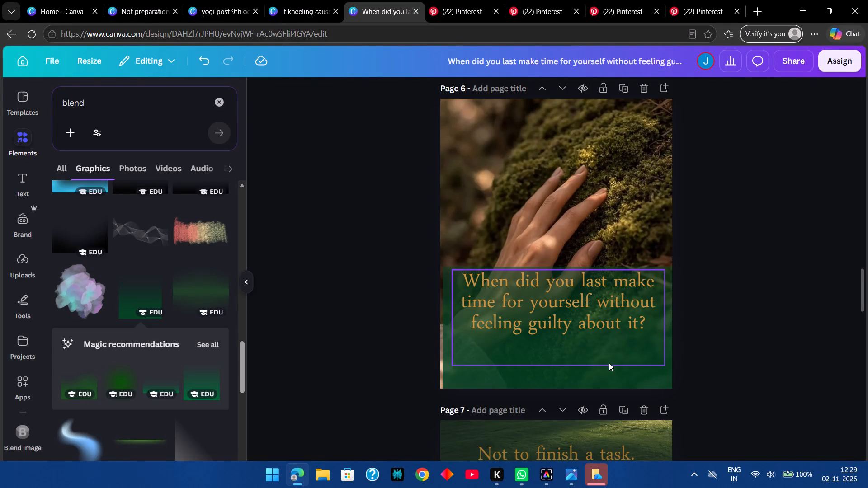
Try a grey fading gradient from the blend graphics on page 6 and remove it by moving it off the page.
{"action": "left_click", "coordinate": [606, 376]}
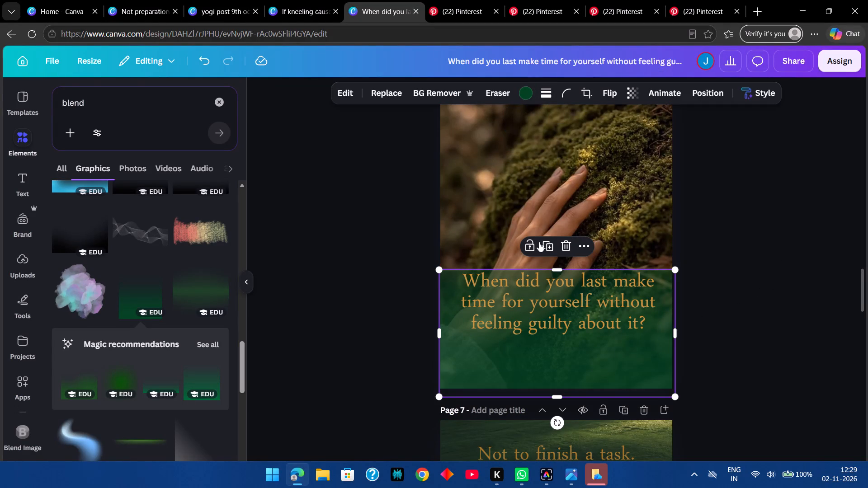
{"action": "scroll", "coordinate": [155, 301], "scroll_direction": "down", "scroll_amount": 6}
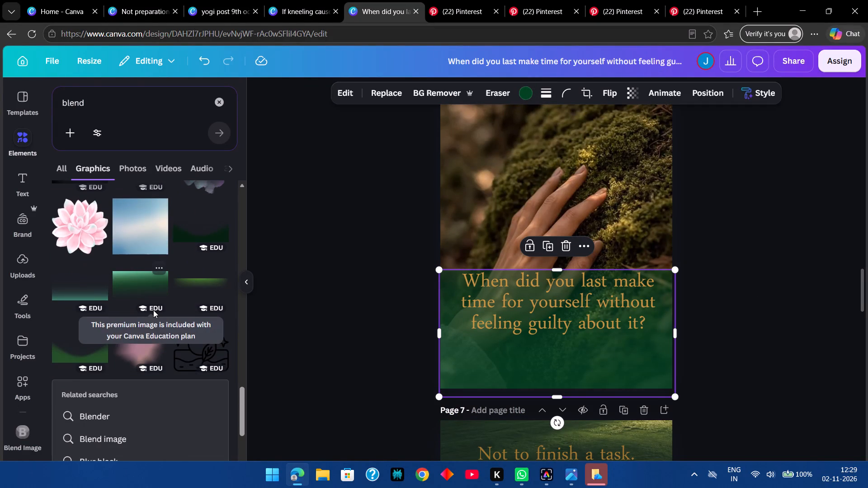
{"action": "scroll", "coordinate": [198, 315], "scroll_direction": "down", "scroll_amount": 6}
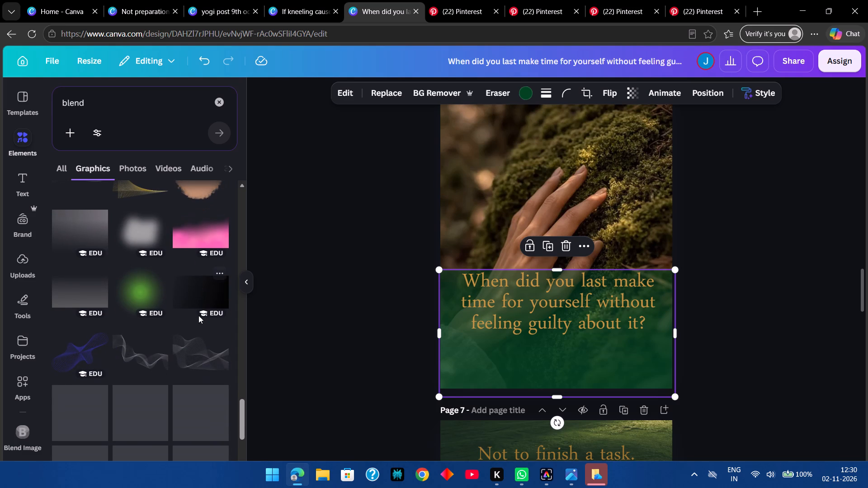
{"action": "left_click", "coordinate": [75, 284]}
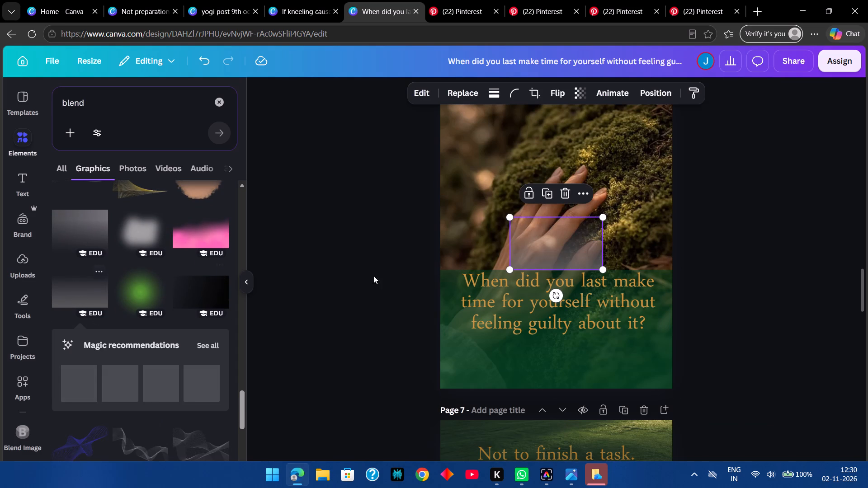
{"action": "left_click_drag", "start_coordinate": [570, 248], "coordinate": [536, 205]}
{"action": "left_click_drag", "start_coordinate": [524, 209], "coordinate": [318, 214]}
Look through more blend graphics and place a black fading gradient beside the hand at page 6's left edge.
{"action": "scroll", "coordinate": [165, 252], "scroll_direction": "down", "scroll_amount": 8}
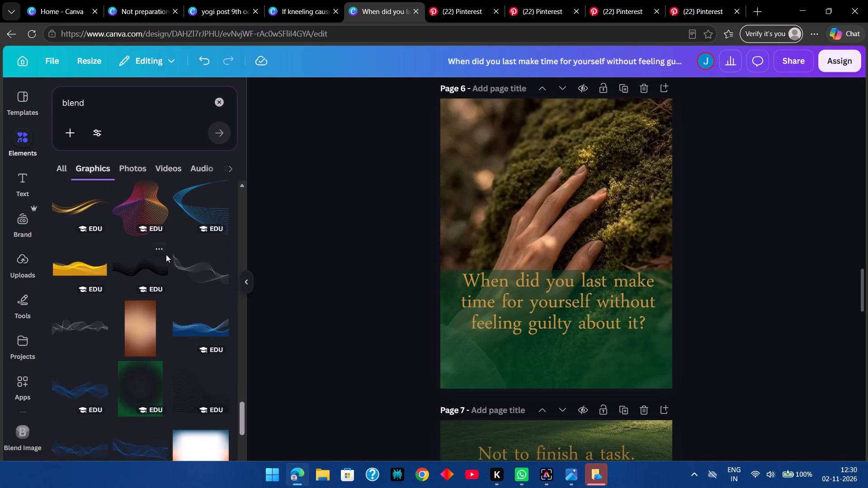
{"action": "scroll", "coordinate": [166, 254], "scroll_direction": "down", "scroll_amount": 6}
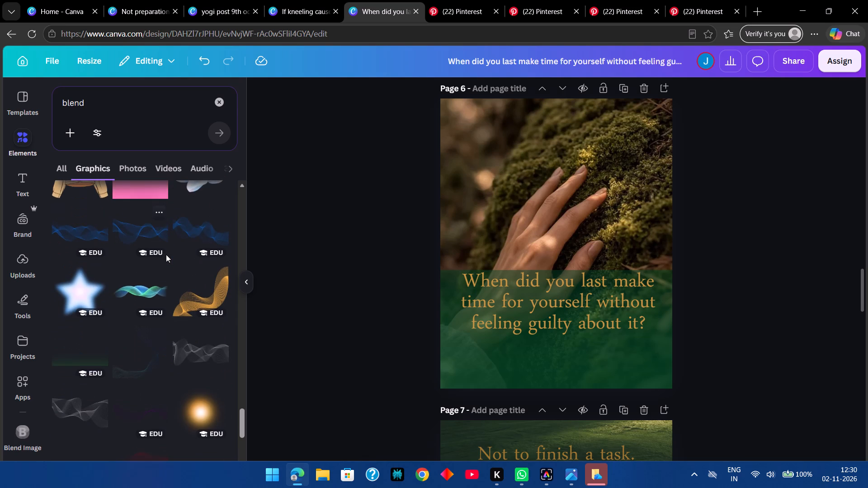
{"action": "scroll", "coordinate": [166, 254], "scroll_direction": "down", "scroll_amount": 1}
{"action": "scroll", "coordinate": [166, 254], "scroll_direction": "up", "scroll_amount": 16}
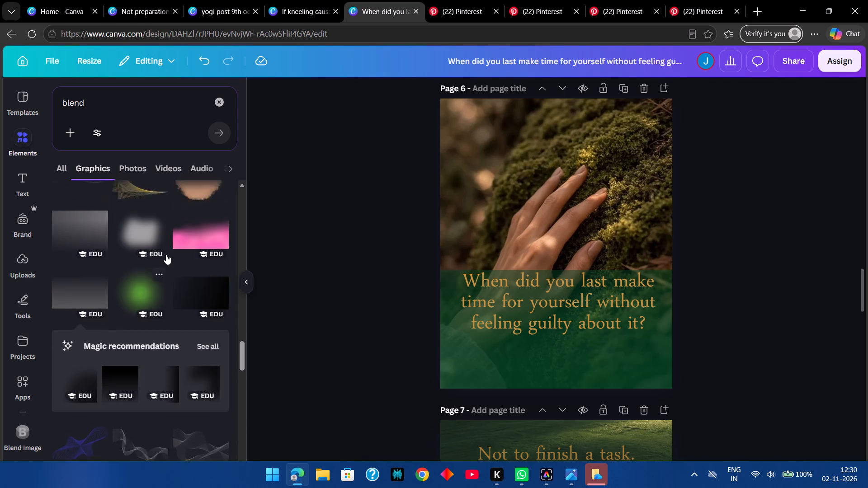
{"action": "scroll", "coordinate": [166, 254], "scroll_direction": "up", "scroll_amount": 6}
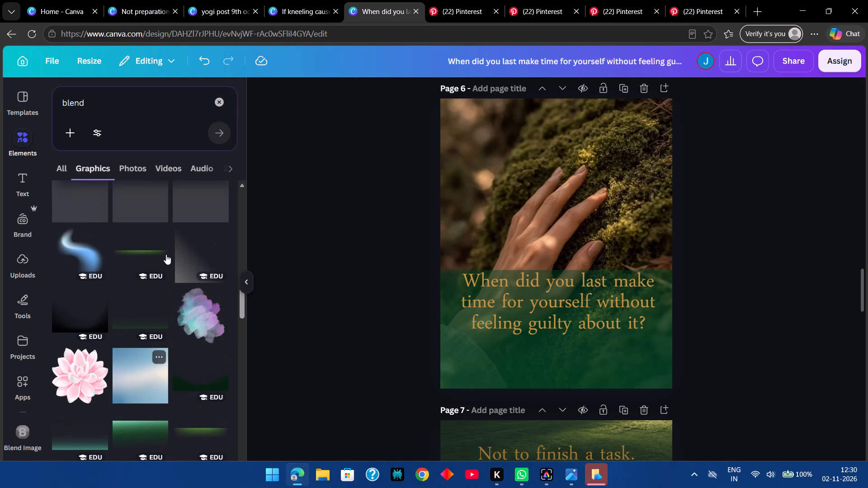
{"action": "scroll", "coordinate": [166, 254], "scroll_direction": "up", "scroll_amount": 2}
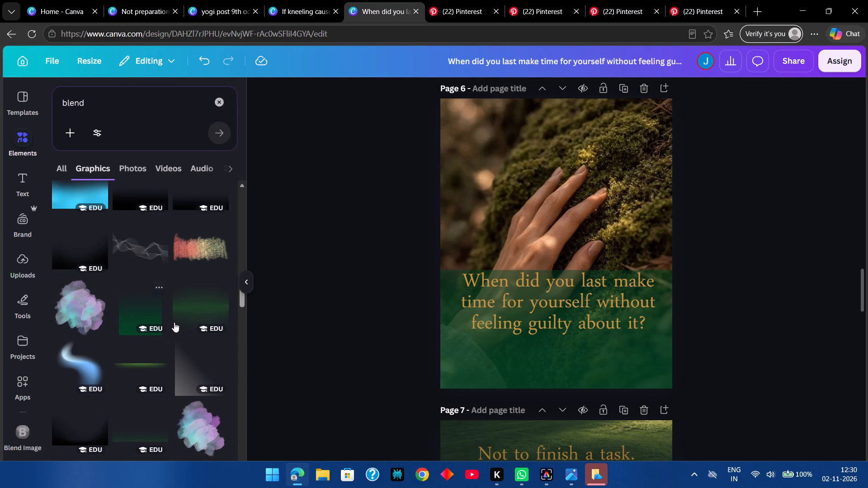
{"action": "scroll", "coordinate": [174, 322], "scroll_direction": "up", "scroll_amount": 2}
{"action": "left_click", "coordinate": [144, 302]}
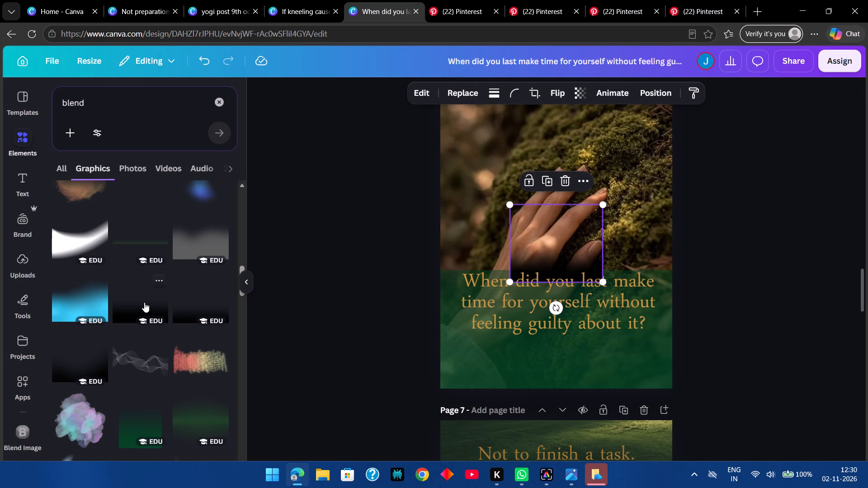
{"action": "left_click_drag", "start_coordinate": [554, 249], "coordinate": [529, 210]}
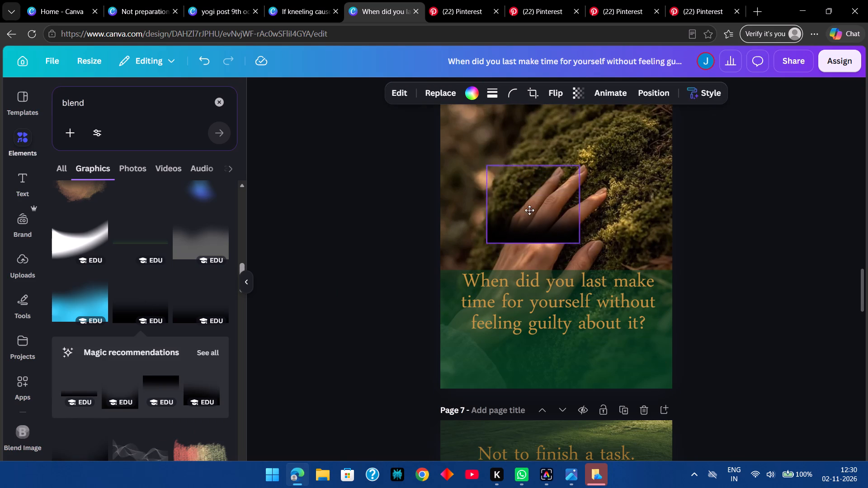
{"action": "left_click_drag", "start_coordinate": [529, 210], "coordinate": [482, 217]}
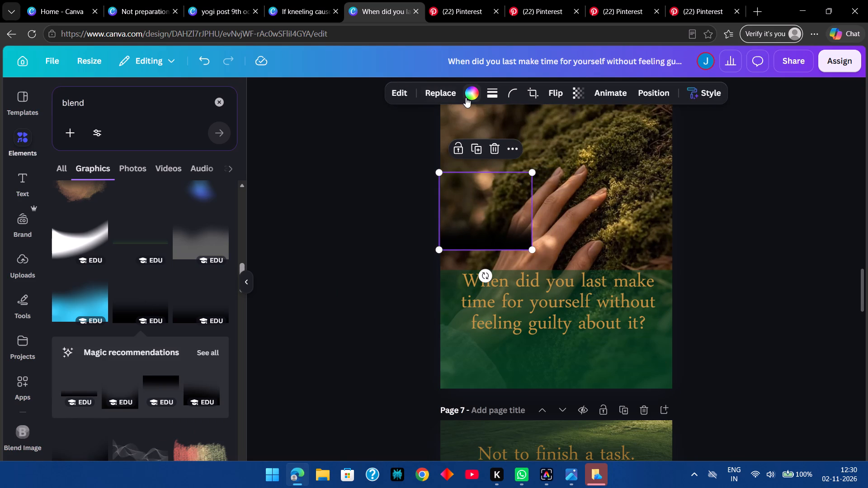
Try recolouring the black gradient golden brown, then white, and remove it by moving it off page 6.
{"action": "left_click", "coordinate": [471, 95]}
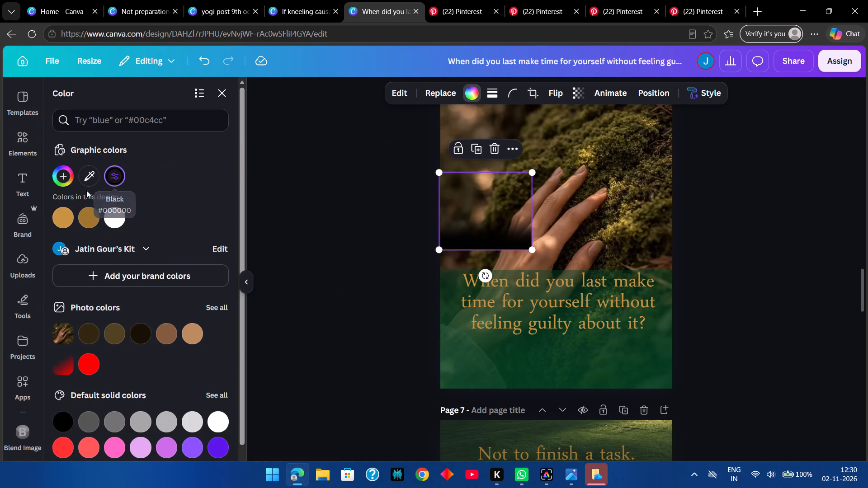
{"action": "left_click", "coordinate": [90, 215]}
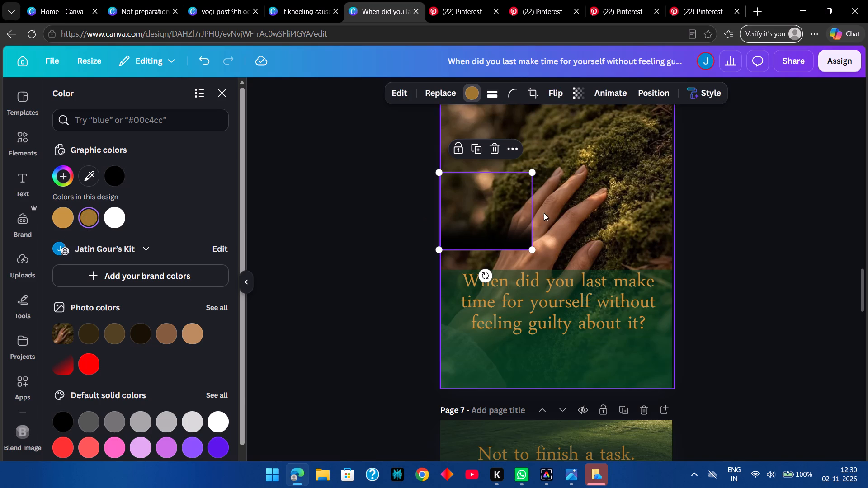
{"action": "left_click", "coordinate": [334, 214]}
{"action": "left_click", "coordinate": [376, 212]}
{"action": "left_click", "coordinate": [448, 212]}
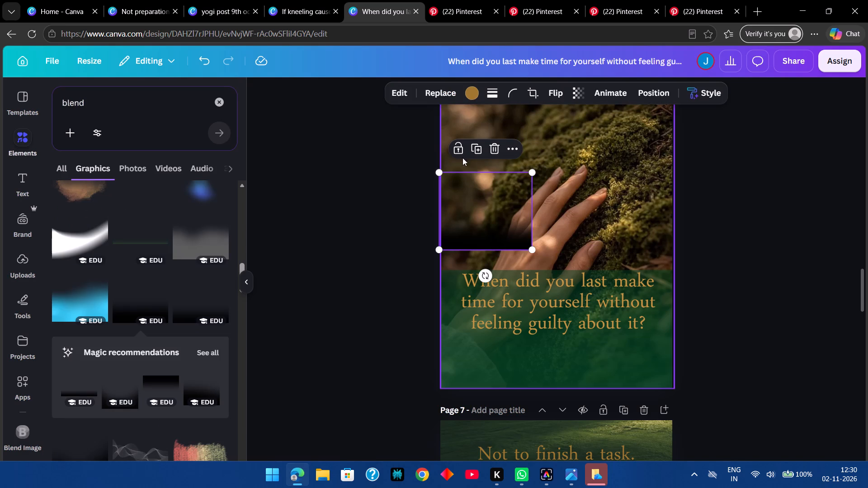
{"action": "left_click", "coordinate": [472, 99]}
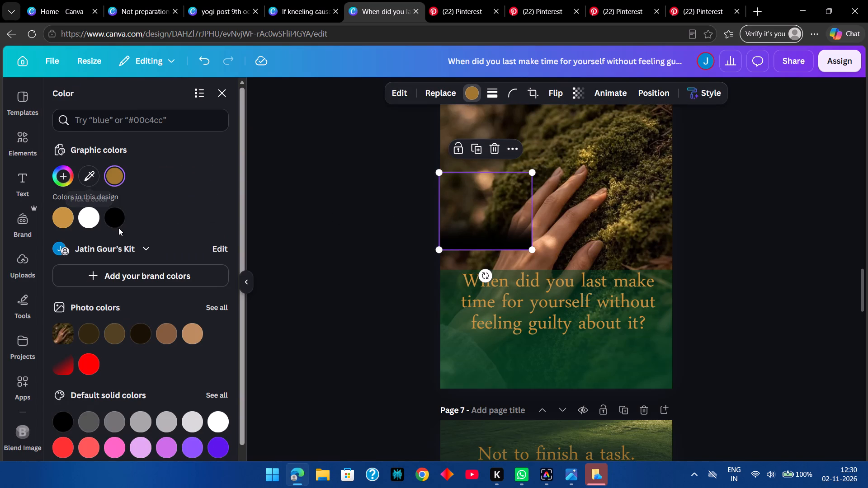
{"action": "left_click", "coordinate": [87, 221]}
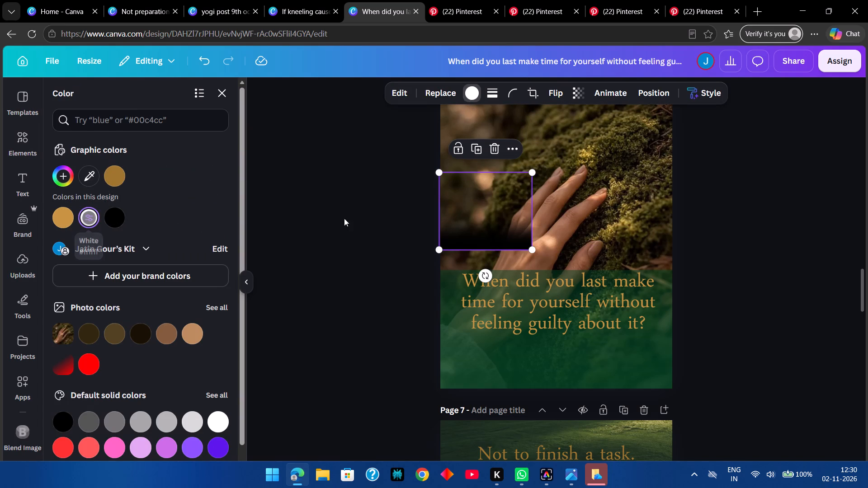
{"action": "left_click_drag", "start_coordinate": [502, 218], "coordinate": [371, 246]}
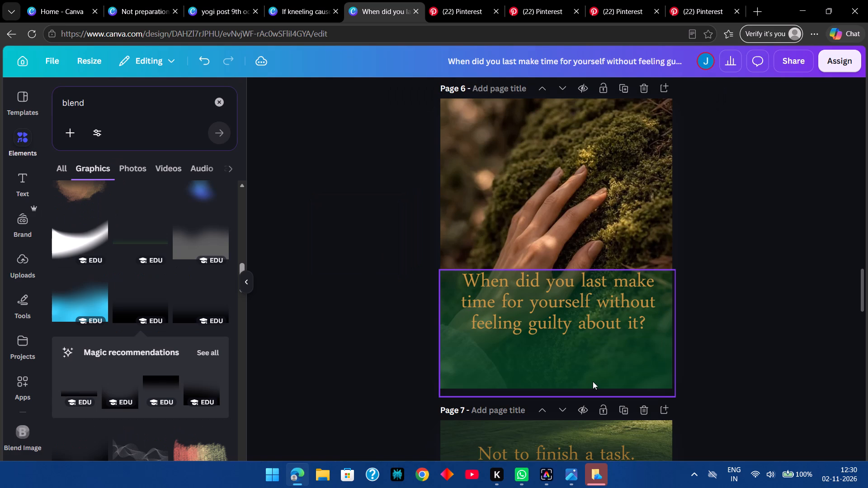
Lower the green gradient beyond page 6's bottom and stretch its upper edge up to the knuckles of the hand.
{"action": "left_click", "coordinate": [593, 381]}
{"action": "left_click_drag", "start_coordinate": [592, 381], "coordinate": [598, 436]}
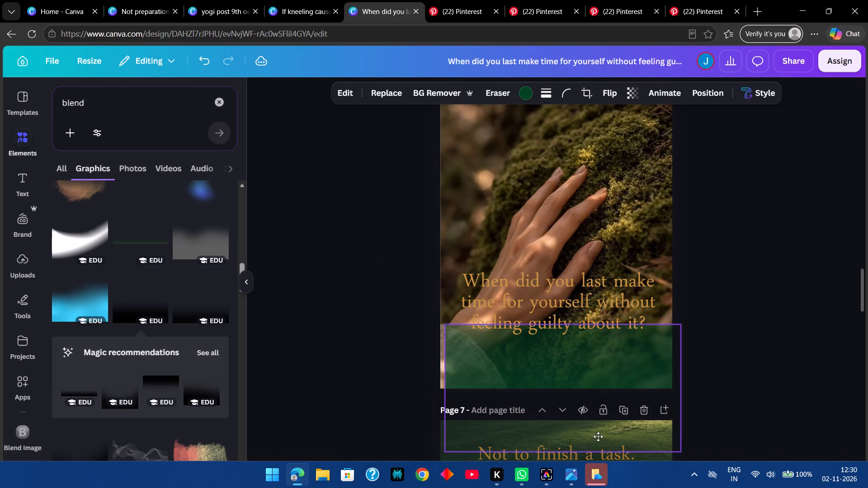
{"action": "left_click_drag", "start_coordinate": [598, 436], "coordinate": [588, 439]}
{"action": "left_click_drag", "start_coordinate": [558, 324], "coordinate": [563, 272]}
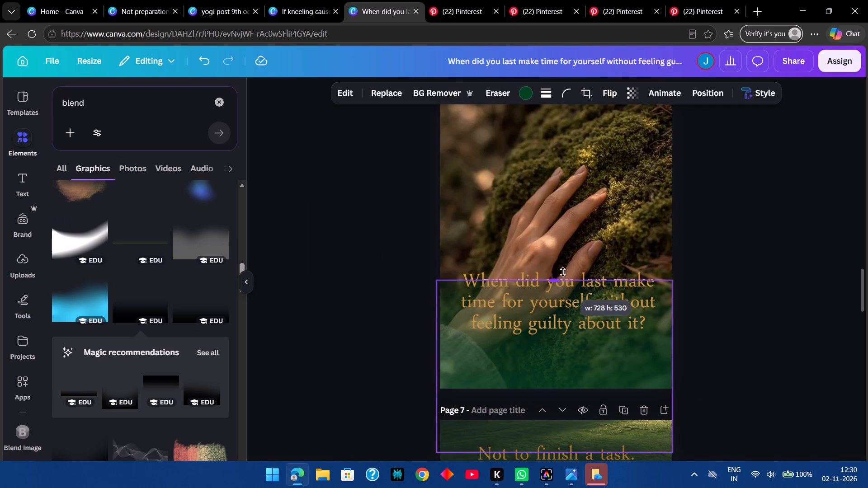
{"action": "left_click_drag", "start_coordinate": [563, 272], "coordinate": [568, 221]}
{"action": "left_click", "coordinate": [749, 268]}
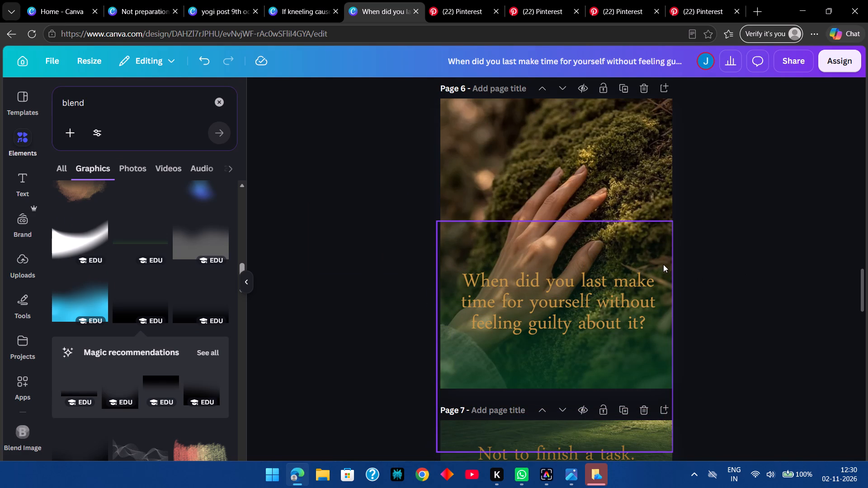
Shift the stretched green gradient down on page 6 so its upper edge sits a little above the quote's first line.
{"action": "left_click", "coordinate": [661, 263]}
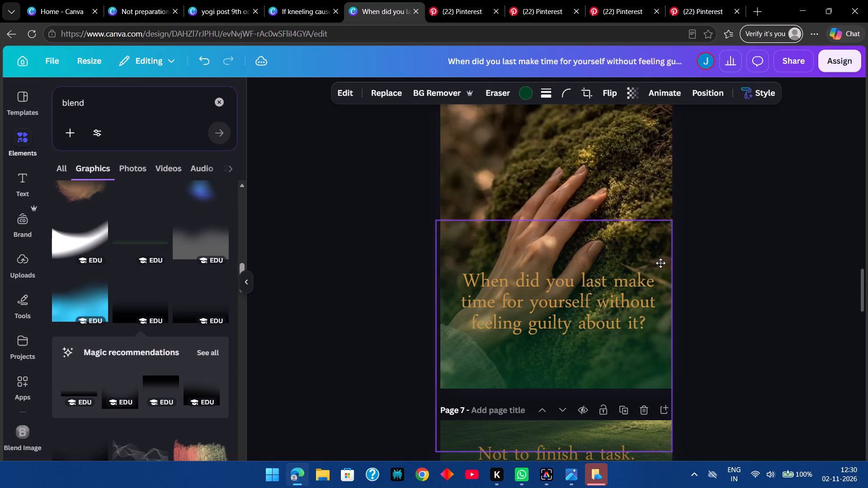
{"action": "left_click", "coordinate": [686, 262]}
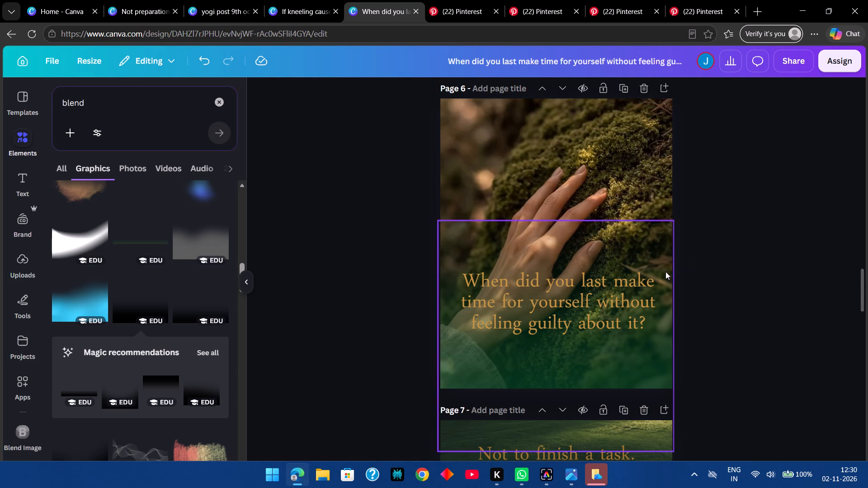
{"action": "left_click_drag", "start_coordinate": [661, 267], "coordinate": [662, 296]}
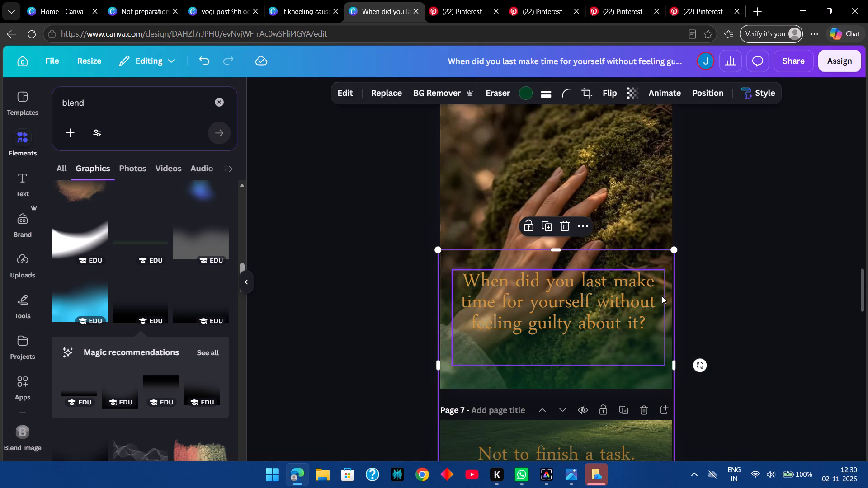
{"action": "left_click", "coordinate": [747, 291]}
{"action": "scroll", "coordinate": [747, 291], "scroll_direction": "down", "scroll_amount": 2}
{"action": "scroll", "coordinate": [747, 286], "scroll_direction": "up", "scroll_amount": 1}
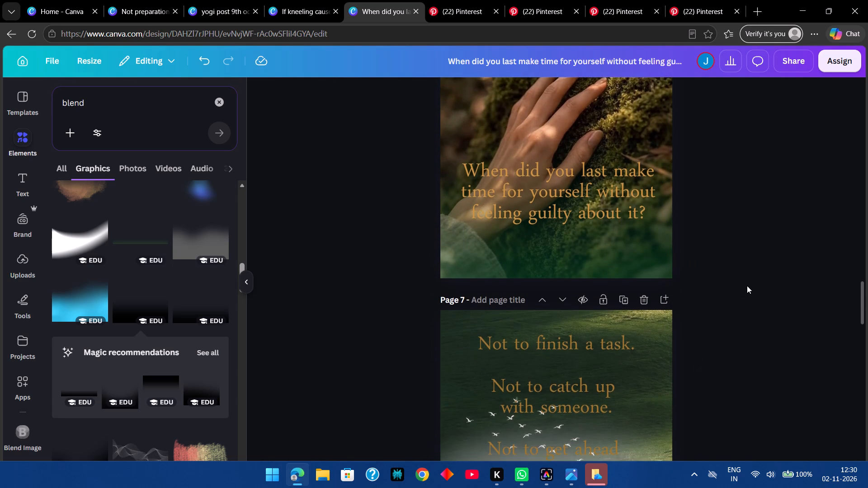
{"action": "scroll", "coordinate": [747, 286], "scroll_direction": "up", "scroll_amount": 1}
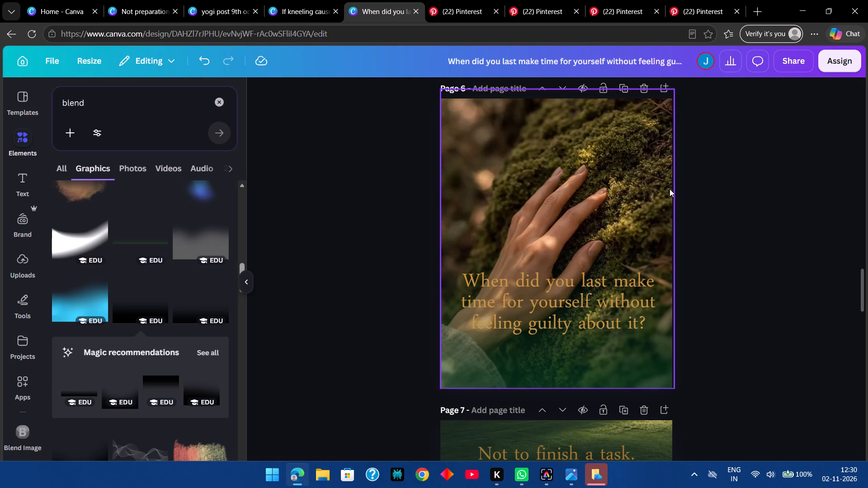
Move the green gradient up so its upper edge lies just above the fingertips and its lower edge near page 6's bottom.
{"action": "left_click_drag", "start_coordinate": [664, 373], "coordinate": [666, 360]}
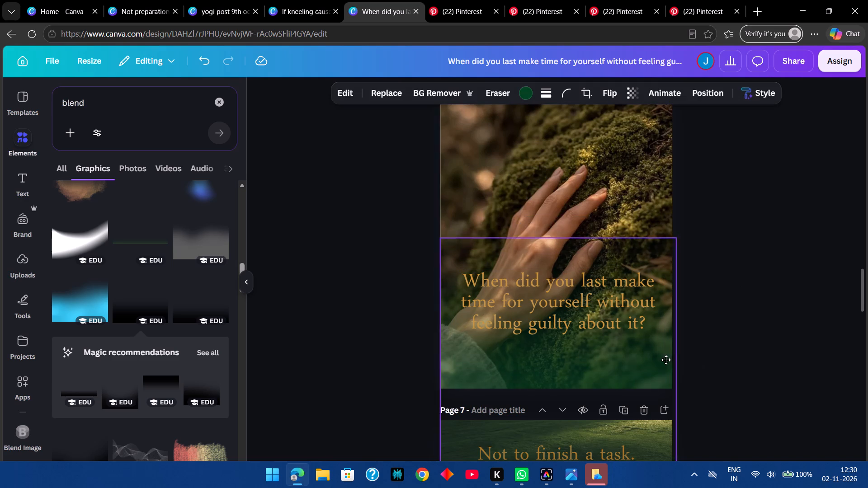
{"action": "left_click_drag", "start_coordinate": [666, 360], "coordinate": [666, 297]}
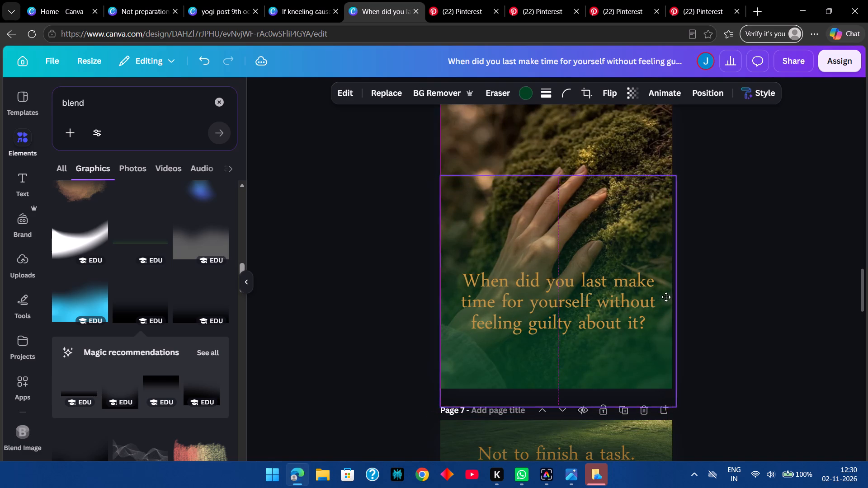
{"action": "left_click_drag", "start_coordinate": [666, 297], "coordinate": [668, 280]}
{"action": "left_click", "coordinate": [752, 294]}
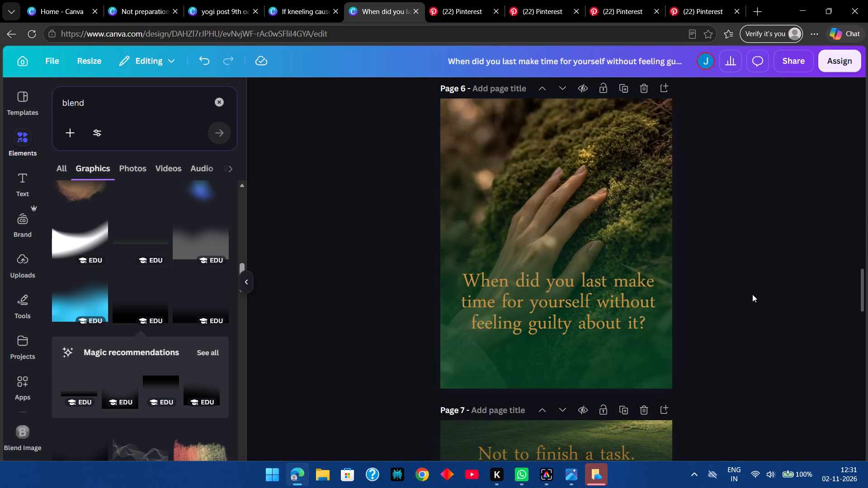
Nudge the quote text slightly down over the green gradient on page 6.
{"action": "left_click", "coordinate": [570, 300]}
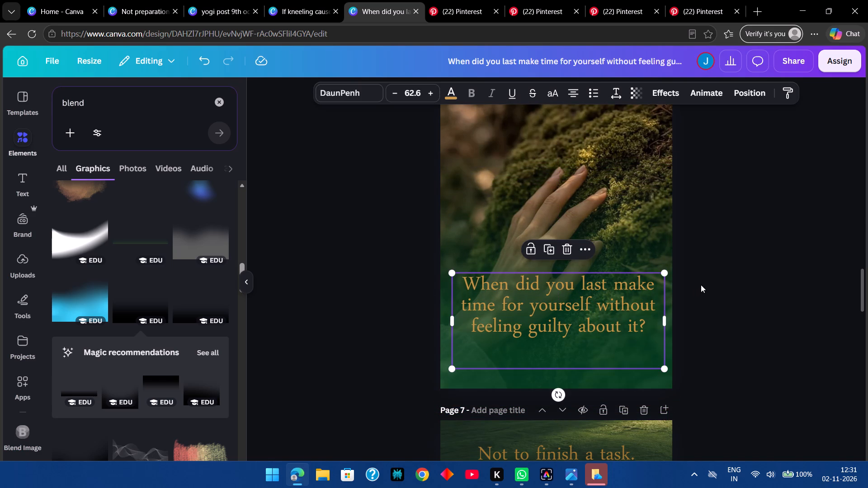
{"action": "left_click", "coordinate": [719, 286]}
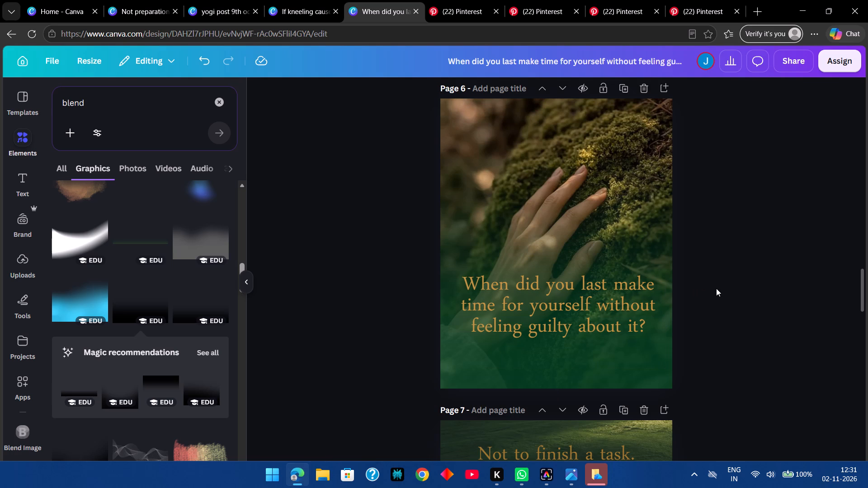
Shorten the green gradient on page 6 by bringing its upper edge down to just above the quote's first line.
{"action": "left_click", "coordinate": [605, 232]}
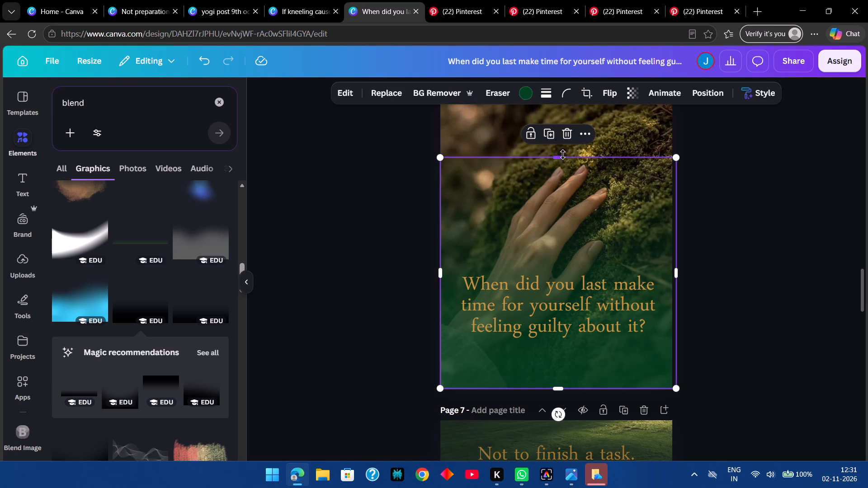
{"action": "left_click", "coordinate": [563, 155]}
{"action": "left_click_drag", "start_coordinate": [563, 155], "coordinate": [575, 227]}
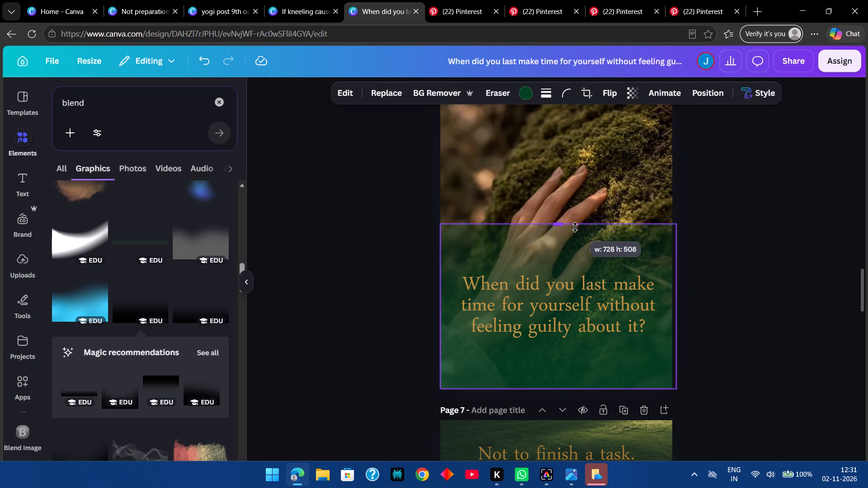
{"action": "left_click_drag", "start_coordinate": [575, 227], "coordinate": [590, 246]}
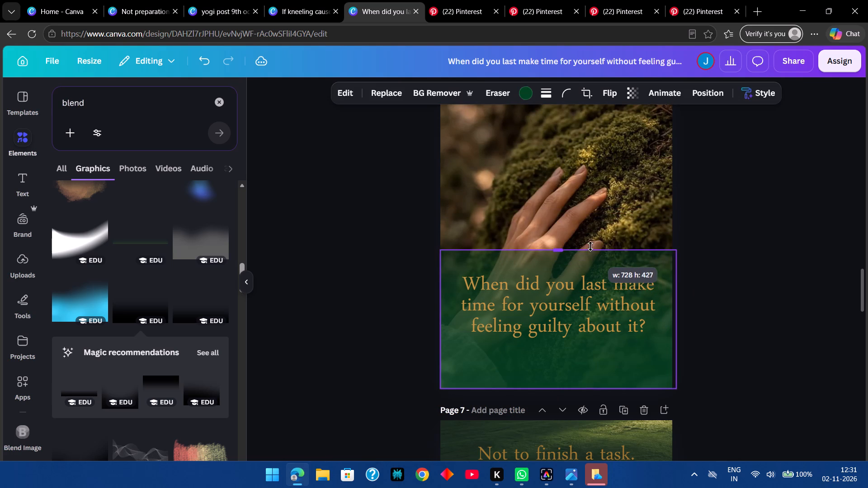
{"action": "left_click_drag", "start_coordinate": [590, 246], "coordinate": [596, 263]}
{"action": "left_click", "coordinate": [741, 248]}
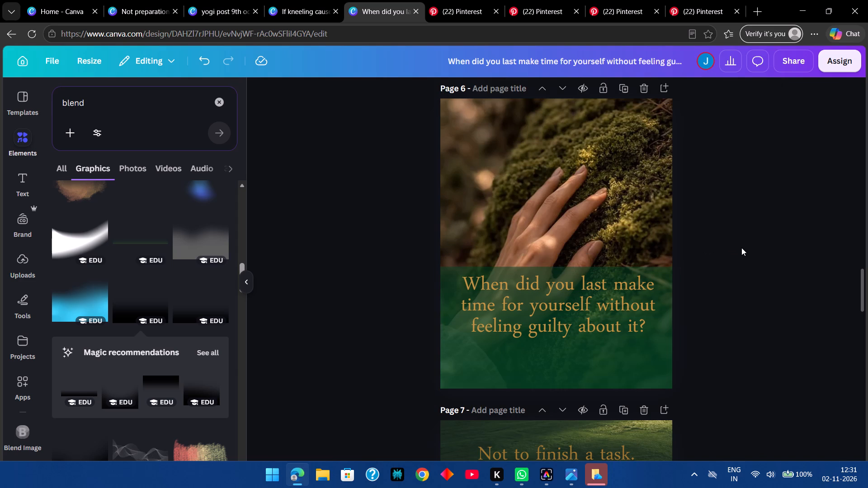
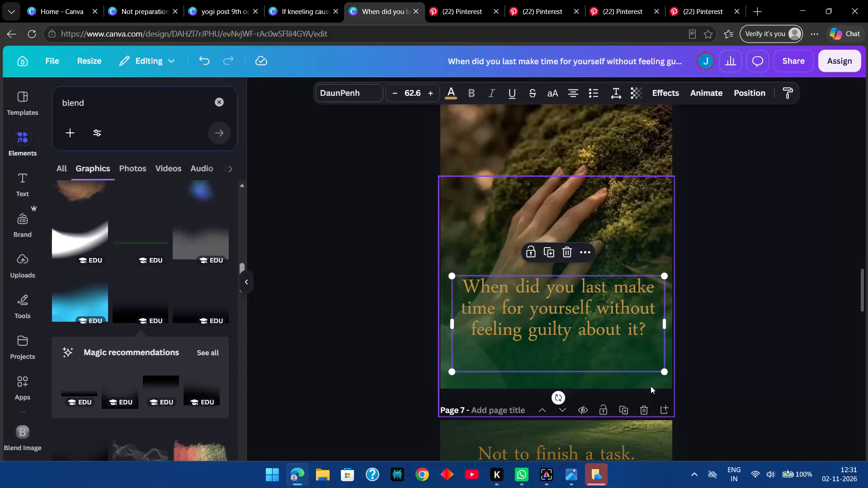
Move the green gradient on page 6 slightly up so its lower edge sits just below the page's bottom.
{"action": "left_click", "coordinate": [651, 384]}
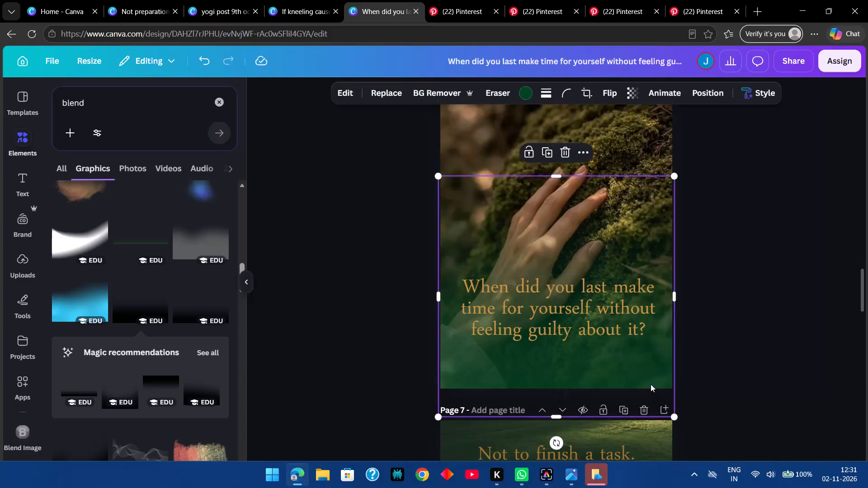
{"action": "left_click_drag", "start_coordinate": [651, 384], "coordinate": [649, 367]}
{"action": "left_click", "coordinate": [719, 351]}
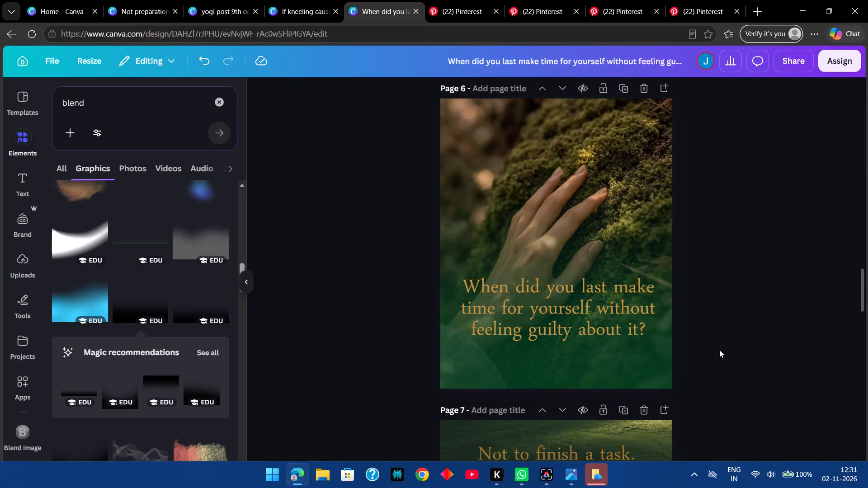
Open the color choices for the green gradient behind the quote on page 6.
{"action": "left_click", "coordinate": [604, 236]}
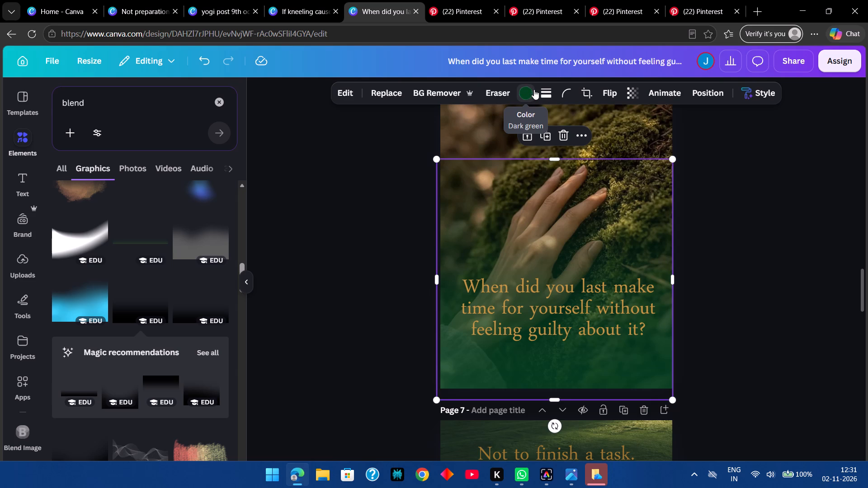
{"action": "left_click", "coordinate": [528, 97]}
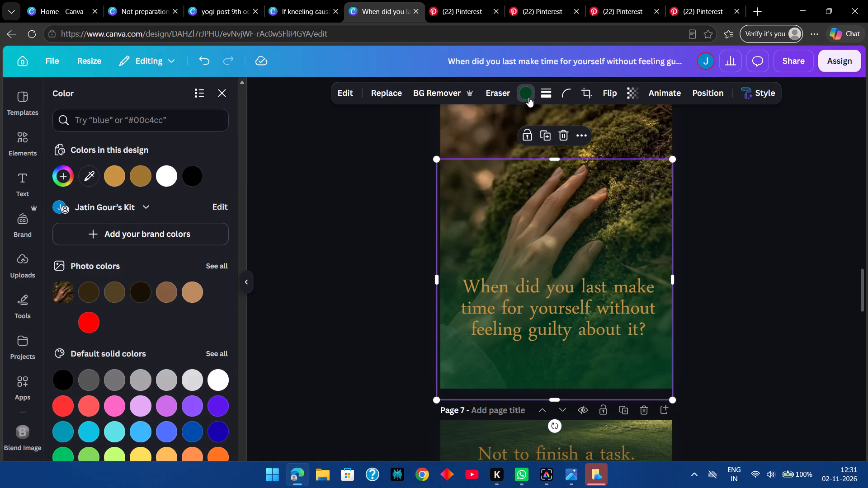
Nudge the green gradient slightly up on page 6 while keeping it behind the quote.
{"action": "left_click", "coordinate": [701, 220]}
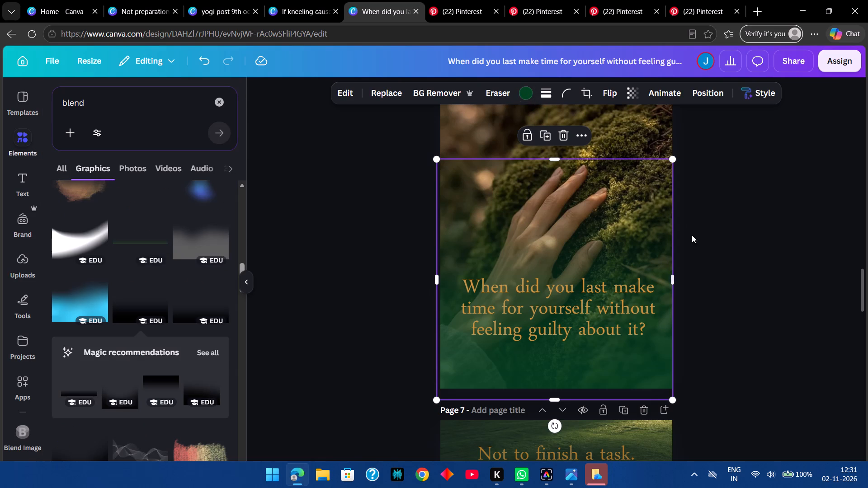
{"action": "left_click", "coordinate": [702, 228]}
{"action": "left_click", "coordinate": [655, 225]}
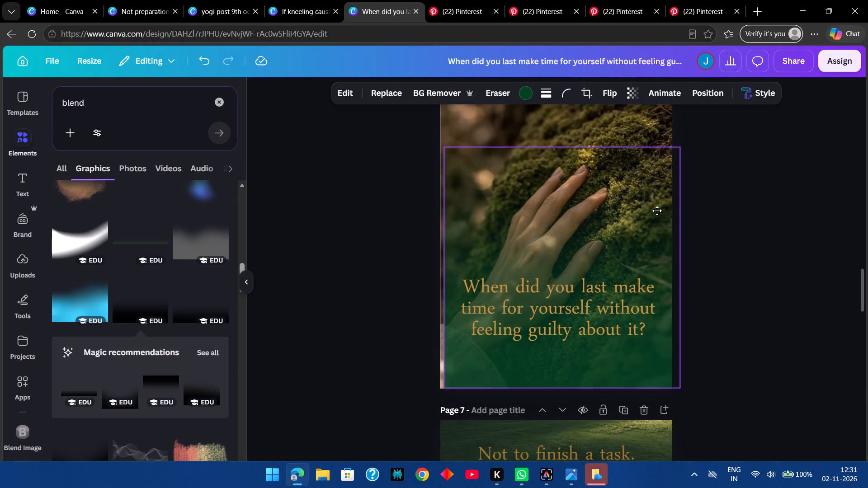
{"action": "left_click", "coordinate": [745, 209]}
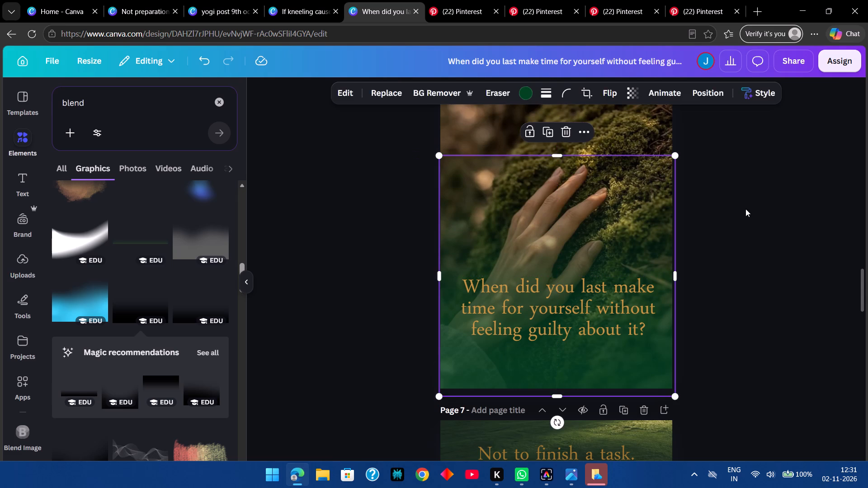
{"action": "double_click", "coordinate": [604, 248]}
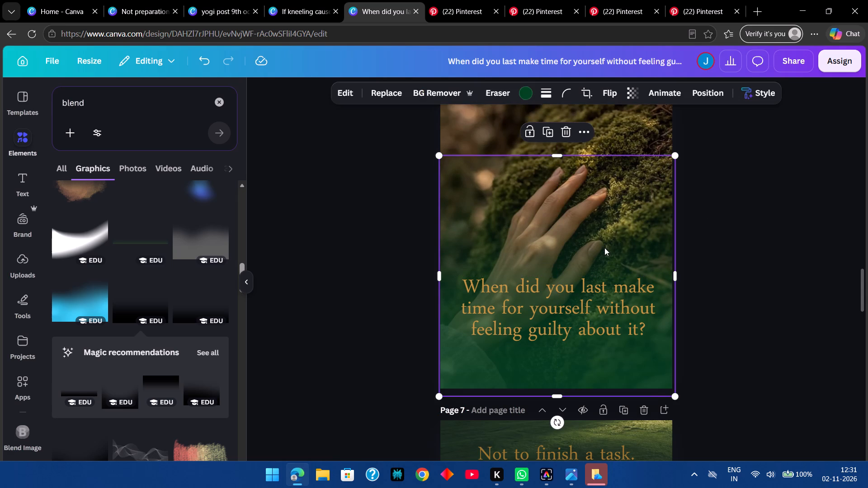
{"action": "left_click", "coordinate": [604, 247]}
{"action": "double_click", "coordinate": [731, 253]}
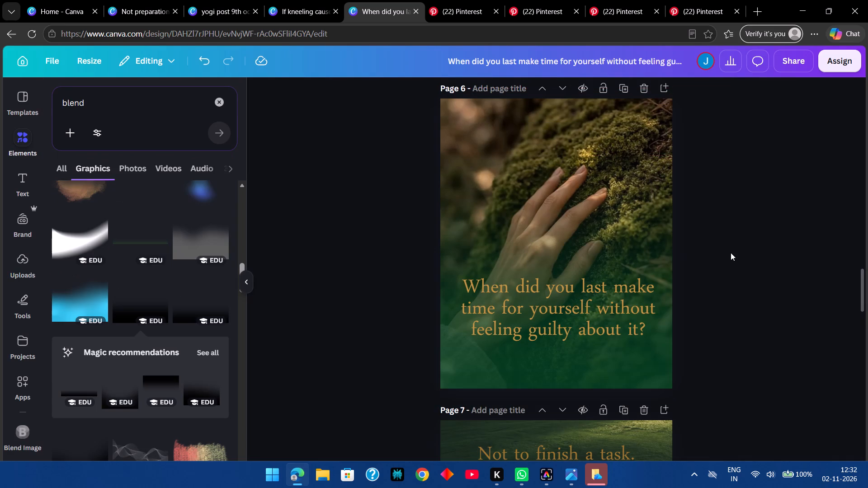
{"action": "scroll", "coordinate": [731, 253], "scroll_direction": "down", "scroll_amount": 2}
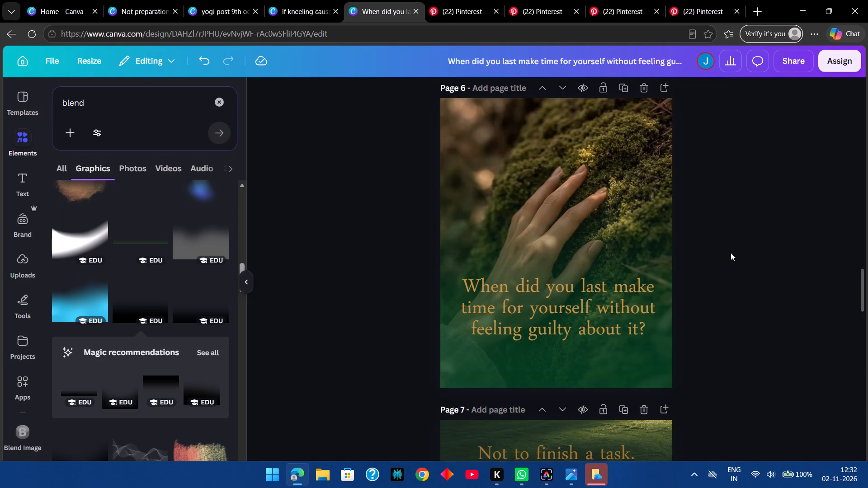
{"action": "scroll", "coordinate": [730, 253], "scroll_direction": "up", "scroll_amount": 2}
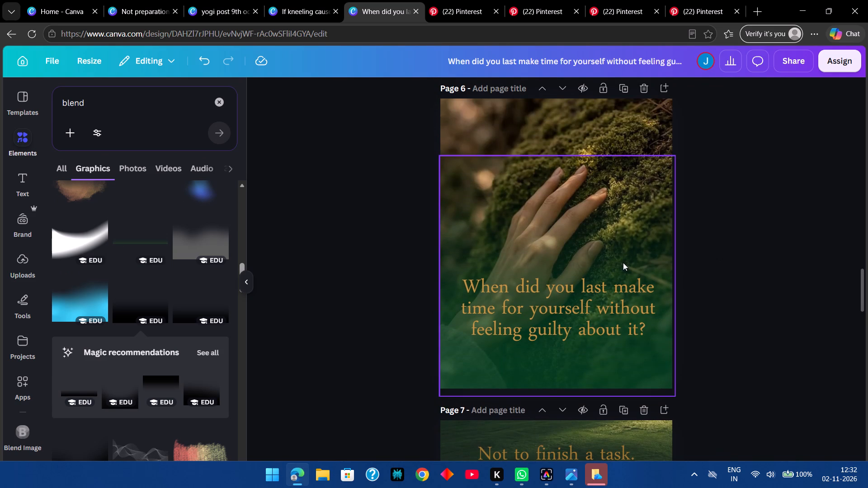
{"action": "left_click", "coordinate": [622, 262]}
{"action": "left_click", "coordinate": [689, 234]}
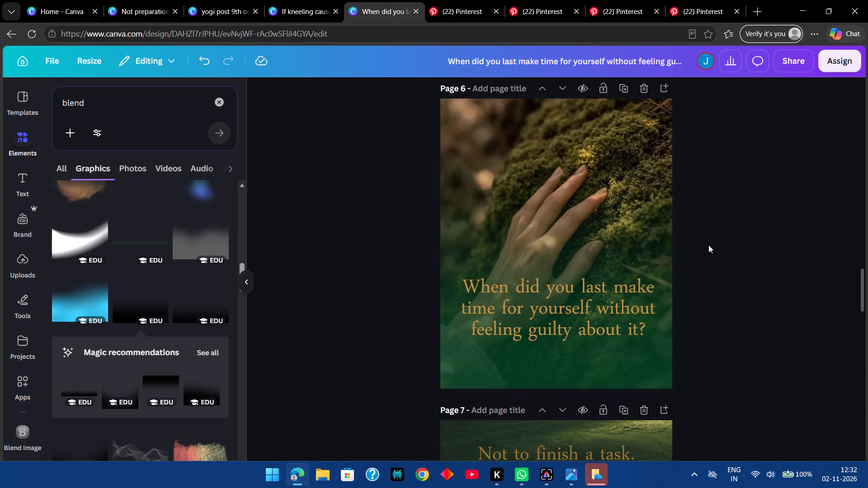
Nudge page 6's quote text slightly down over the darker part of the green gradient.
{"action": "left_click_drag", "start_coordinate": [618, 305], "coordinate": [615, 310]}
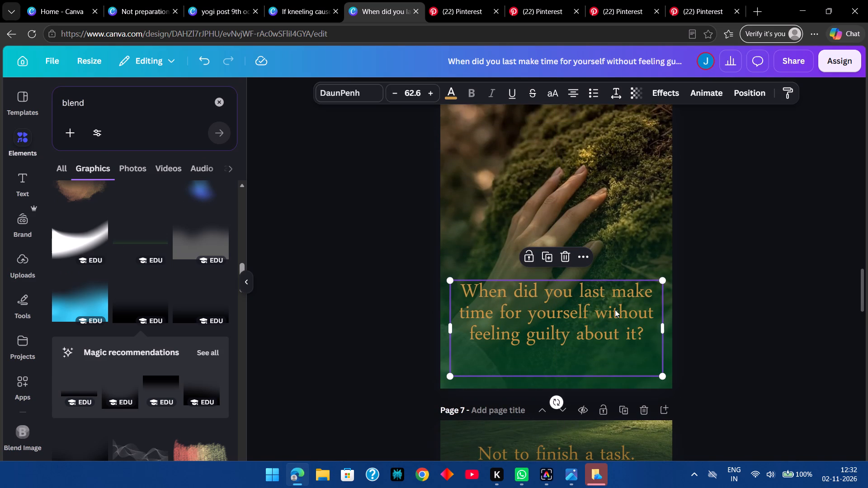
Browse the "blend" graphics results for another overlay suited to page 6.
{"action": "scroll", "coordinate": [87, 283], "scroll_direction": "down", "scroll_amount": 7}
{"action": "scroll", "coordinate": [87, 284], "scroll_direction": "up", "scroll_amount": 3}
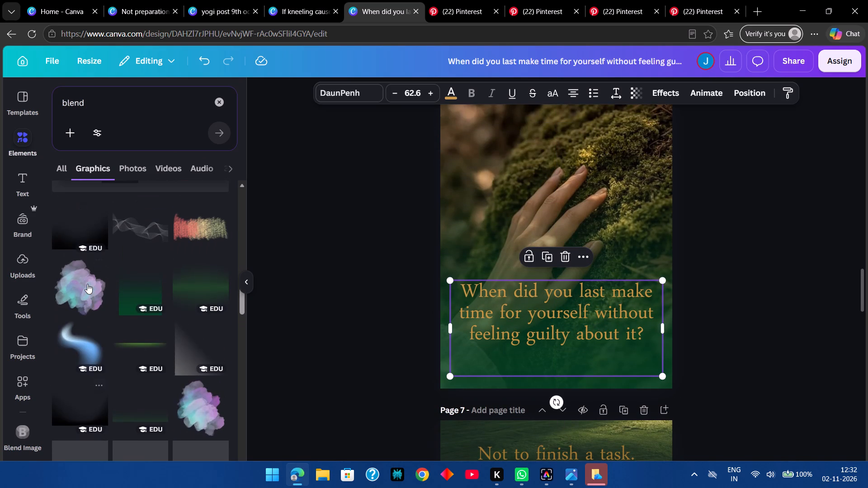
{"action": "scroll", "coordinate": [156, 305], "scroll_direction": "down", "scroll_amount": 19}
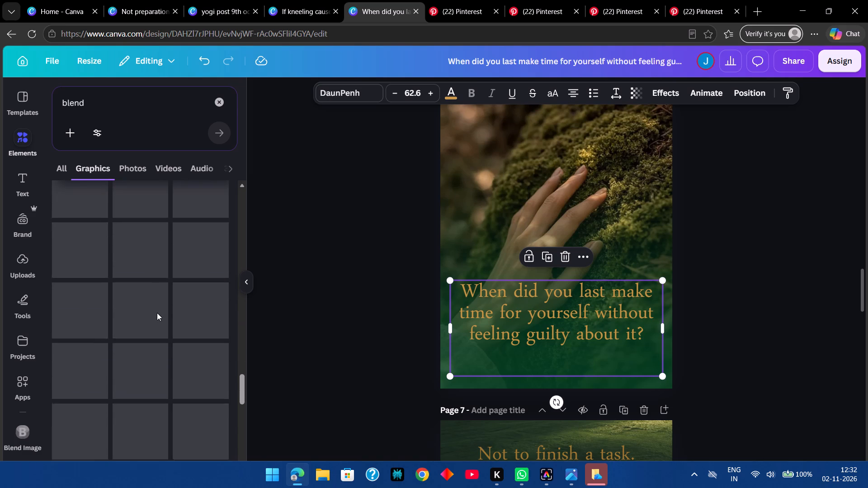
{"action": "scroll", "coordinate": [157, 313], "scroll_direction": "down", "scroll_amount": 10}
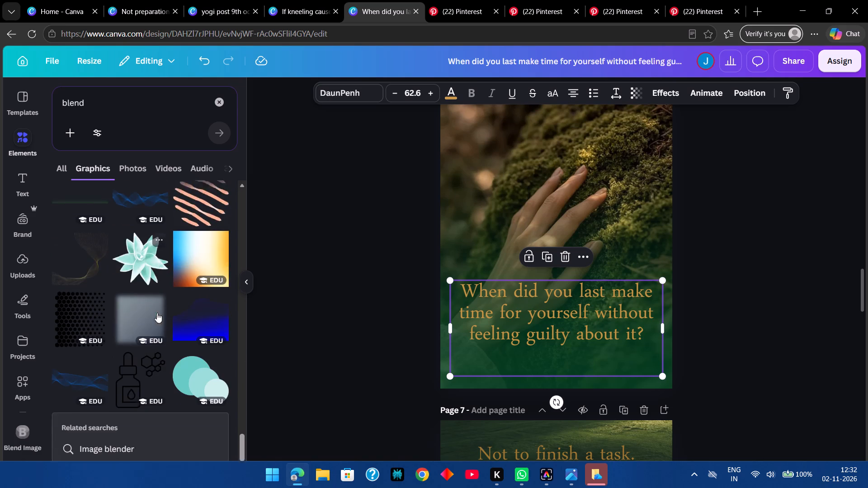
{"action": "scroll", "coordinate": [157, 313], "scroll_direction": "down", "scroll_amount": 6}
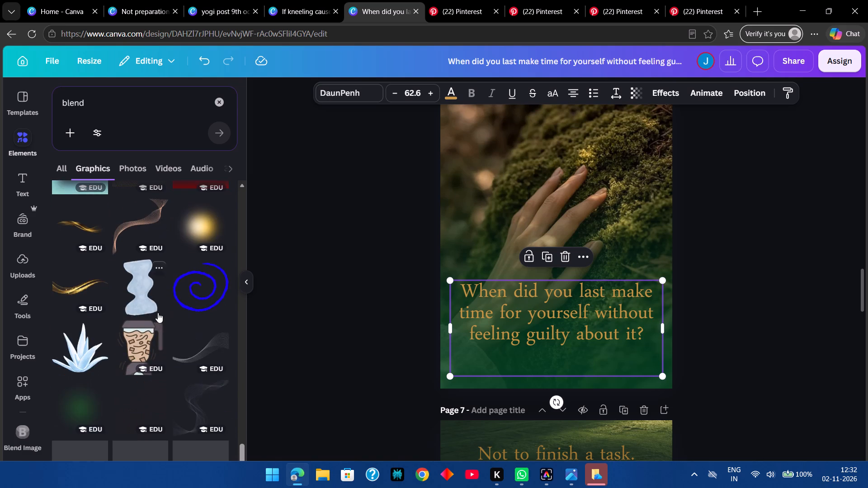
{"action": "scroll", "coordinate": [158, 313], "scroll_direction": "down", "scroll_amount": 5}
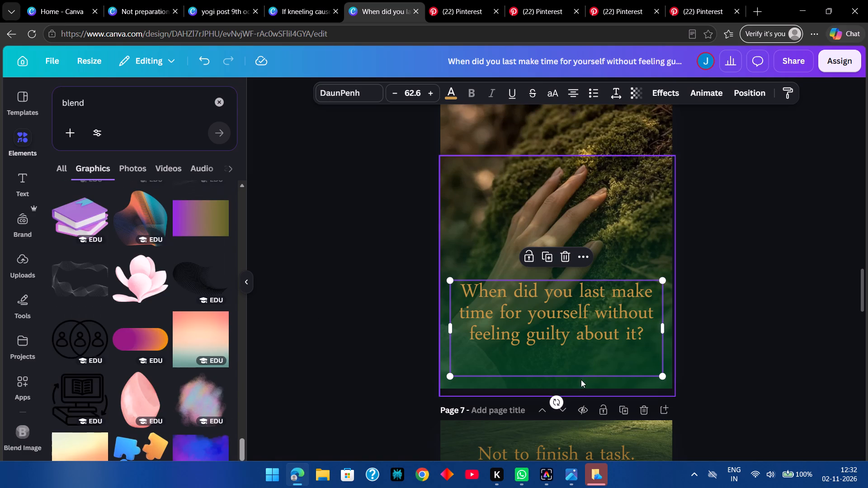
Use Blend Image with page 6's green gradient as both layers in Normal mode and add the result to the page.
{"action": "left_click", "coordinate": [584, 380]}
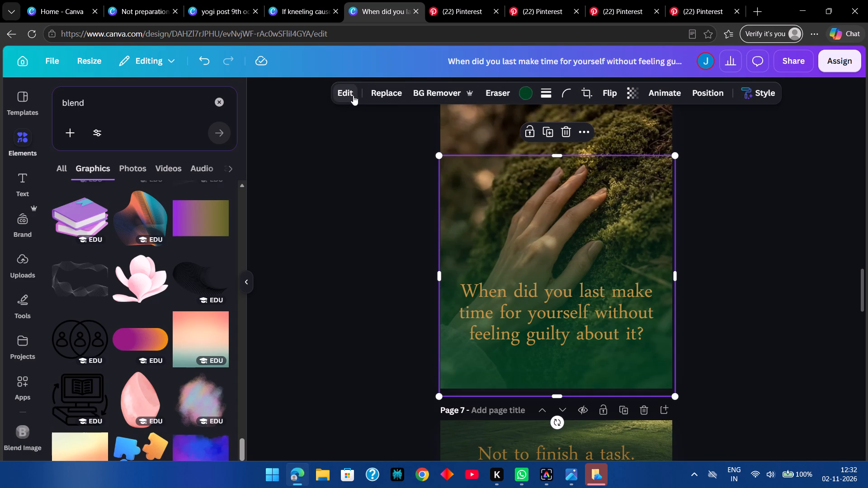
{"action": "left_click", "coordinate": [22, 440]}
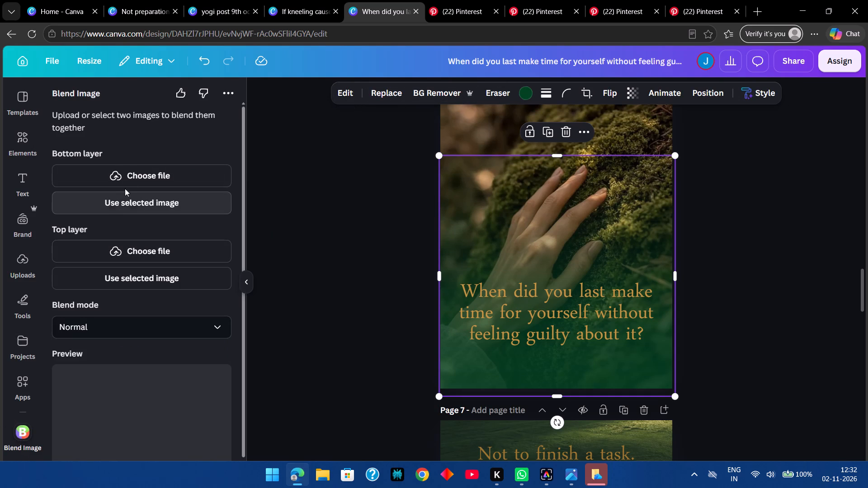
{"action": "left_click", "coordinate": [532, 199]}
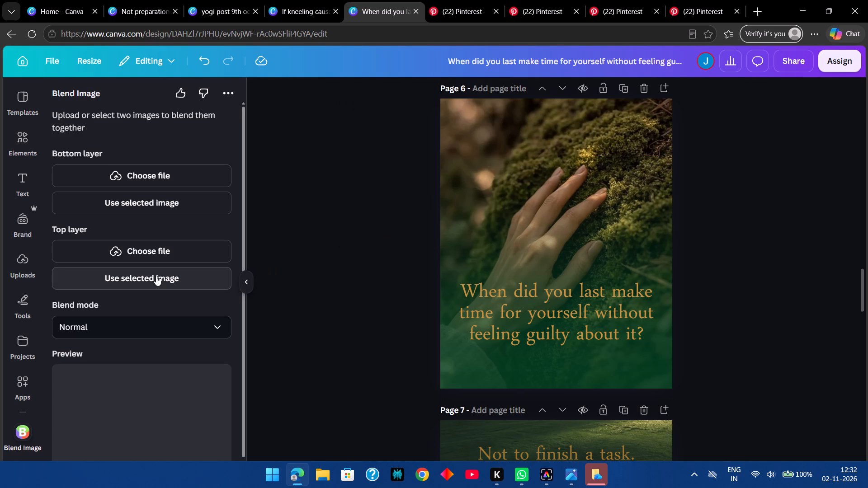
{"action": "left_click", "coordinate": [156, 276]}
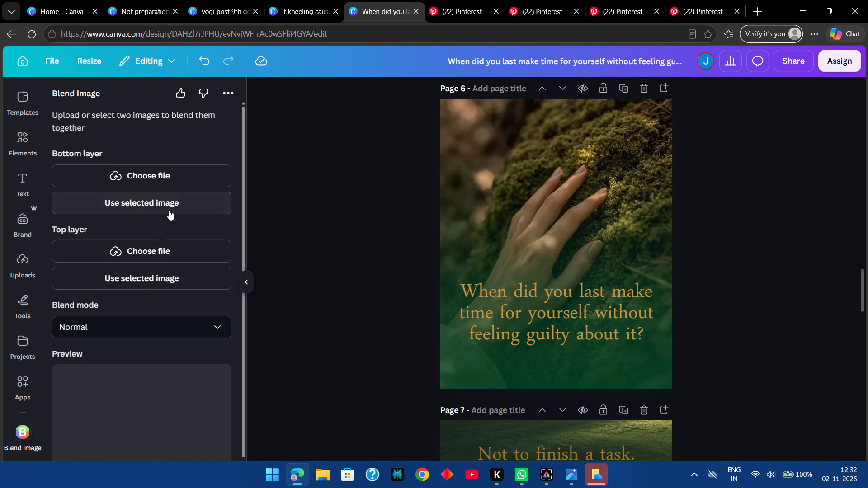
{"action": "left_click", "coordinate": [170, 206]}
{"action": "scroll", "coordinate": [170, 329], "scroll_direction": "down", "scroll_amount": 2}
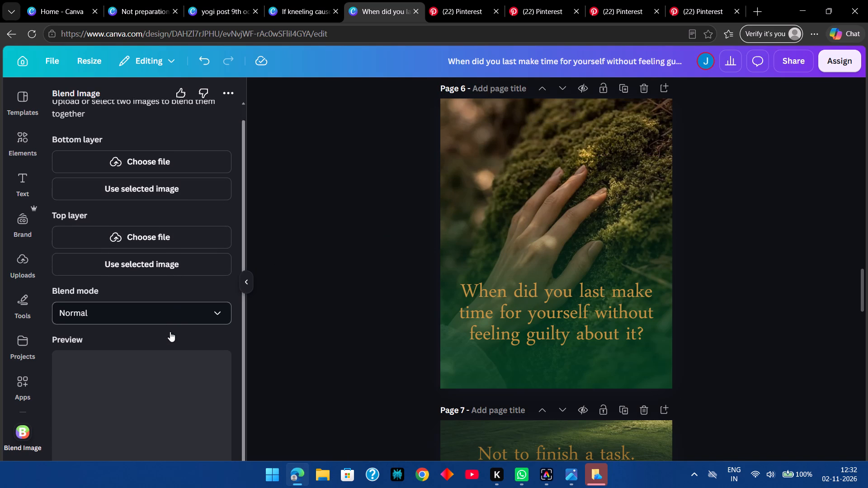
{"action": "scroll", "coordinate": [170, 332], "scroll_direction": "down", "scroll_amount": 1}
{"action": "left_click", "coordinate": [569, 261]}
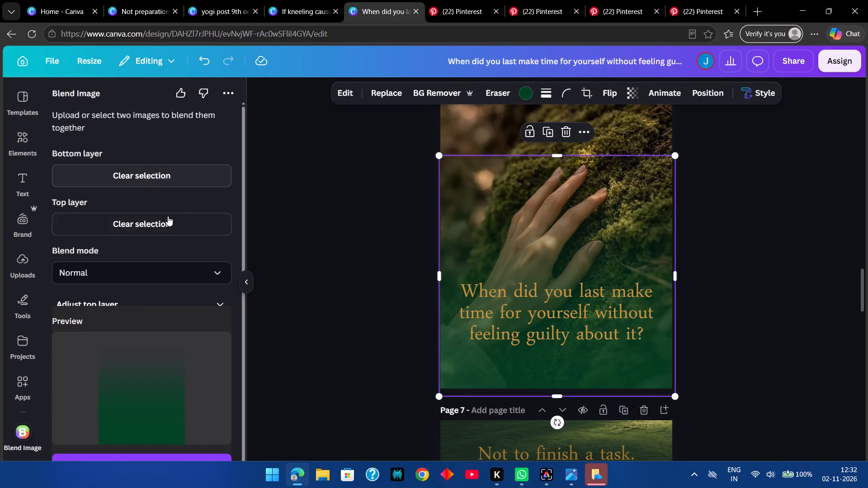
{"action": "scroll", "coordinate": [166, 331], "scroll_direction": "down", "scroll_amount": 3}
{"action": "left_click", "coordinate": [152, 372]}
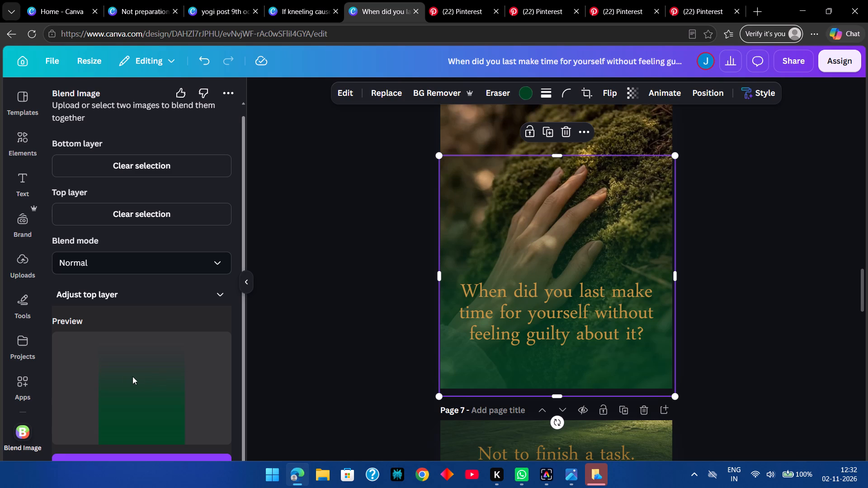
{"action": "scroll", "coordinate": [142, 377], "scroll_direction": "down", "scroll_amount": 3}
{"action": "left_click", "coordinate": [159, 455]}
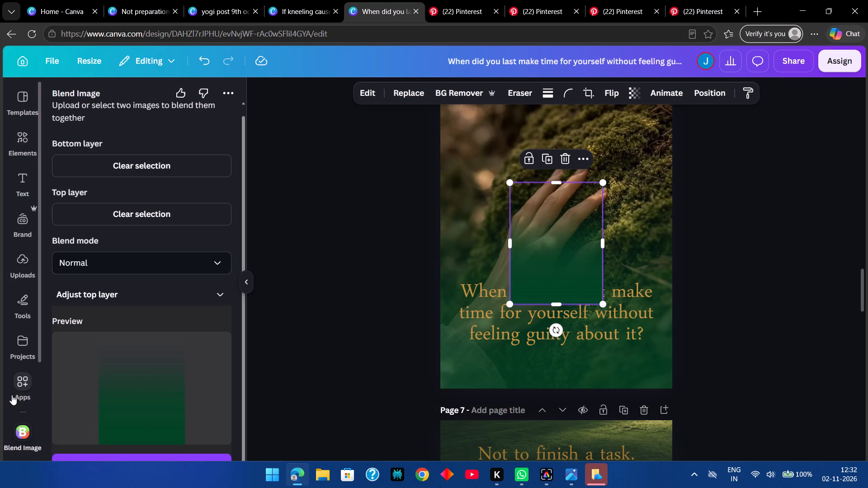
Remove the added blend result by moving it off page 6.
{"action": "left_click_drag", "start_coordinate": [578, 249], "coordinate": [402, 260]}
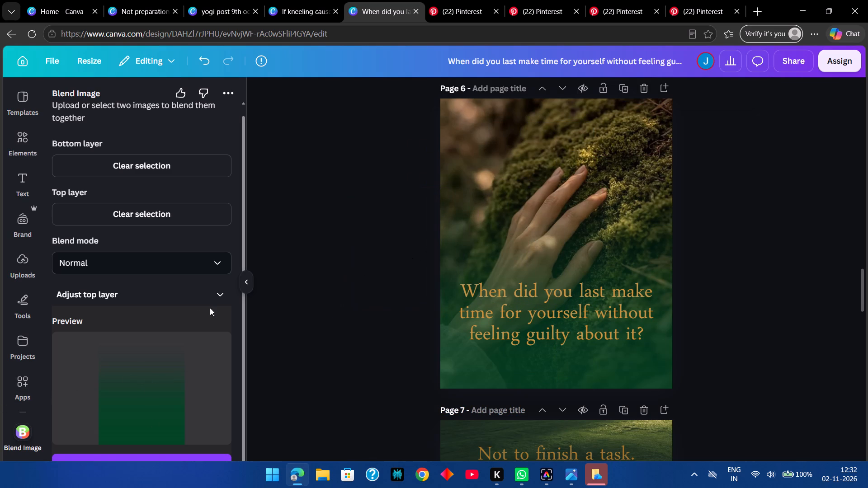
Start a Linear fade on page 6's green gradient with the Image Blender app.
{"action": "scroll", "coordinate": [191, 316], "scroll_direction": "down", "scroll_amount": 4}
{"action": "scroll", "coordinate": [62, 355], "scroll_direction": "down", "scroll_amount": 2}
{"action": "scroll", "coordinate": [31, 375], "scroll_direction": "down", "scroll_amount": 4}
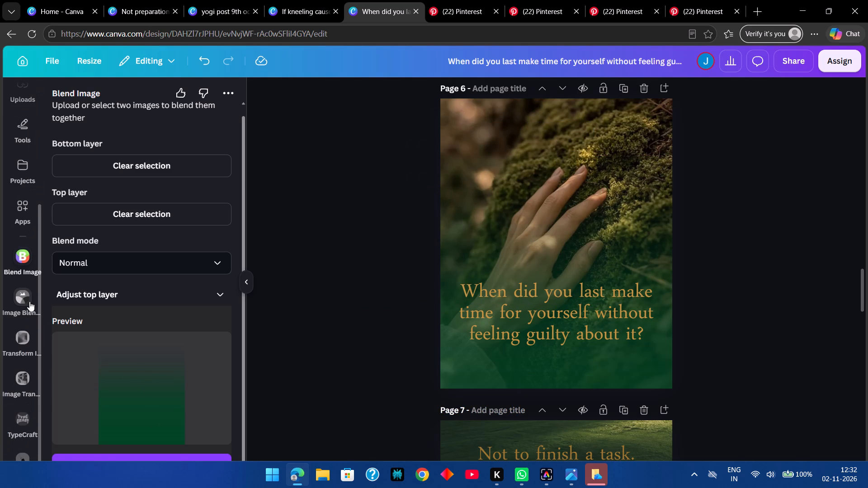
{"action": "left_click", "coordinate": [29, 300]}
{"action": "left_click", "coordinate": [593, 260]}
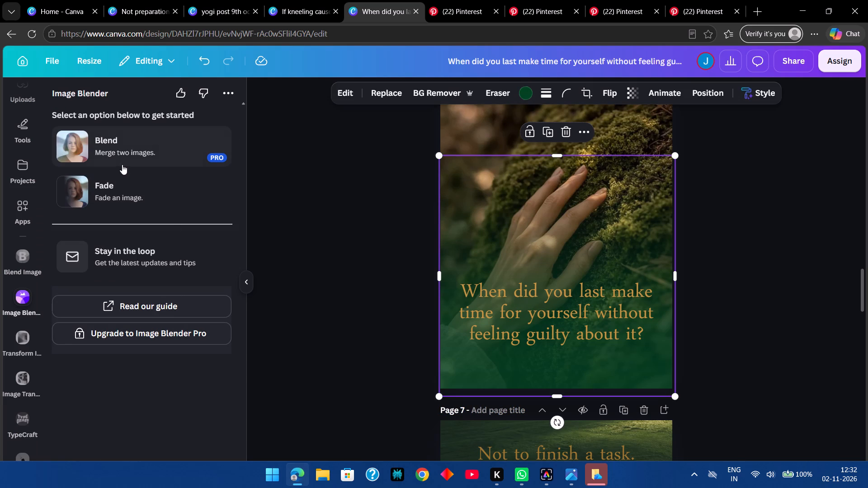
{"action": "left_click", "coordinate": [110, 207]}
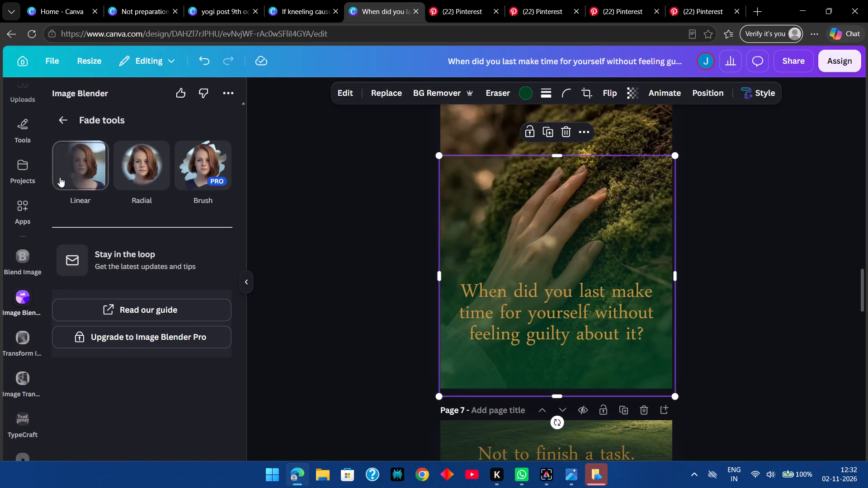
{"action": "left_click", "coordinate": [65, 174]}
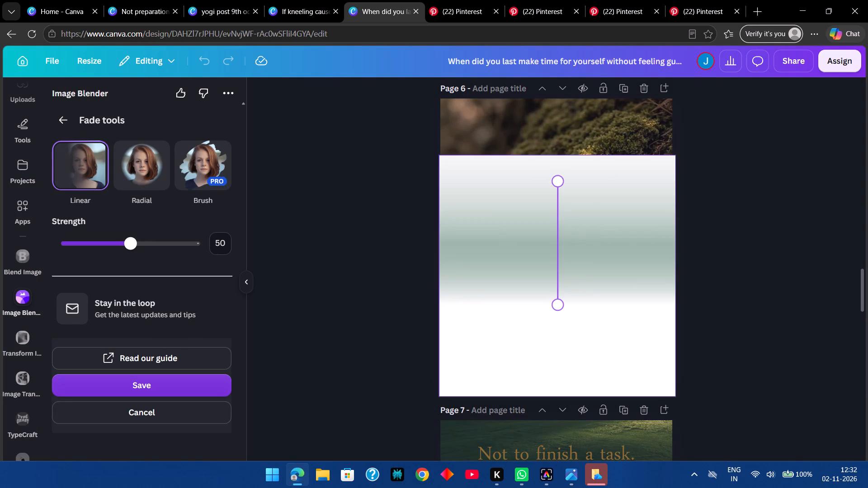
Set the Linear fade so page 6's green gradient is solid at the bottom and transparent across its upper part, and save it.
{"action": "left_click_drag", "start_coordinate": [559, 187], "coordinate": [554, 257]}
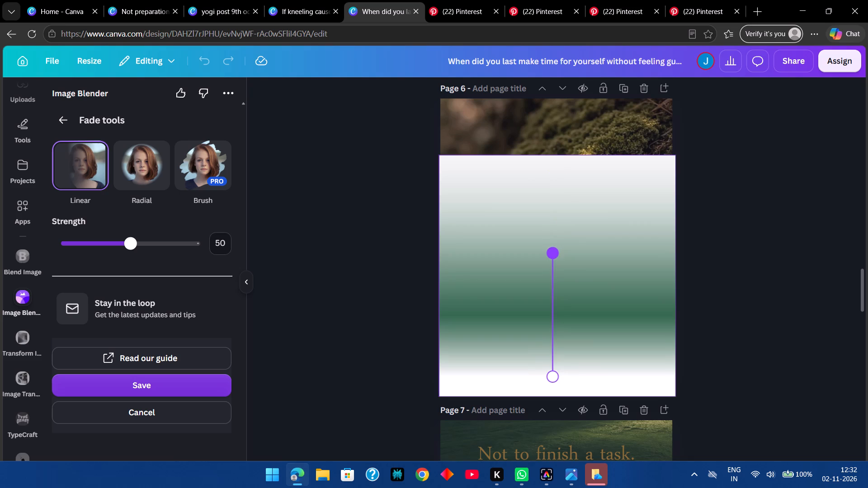
{"action": "left_click_drag", "start_coordinate": [554, 257], "coordinate": [566, 270]}
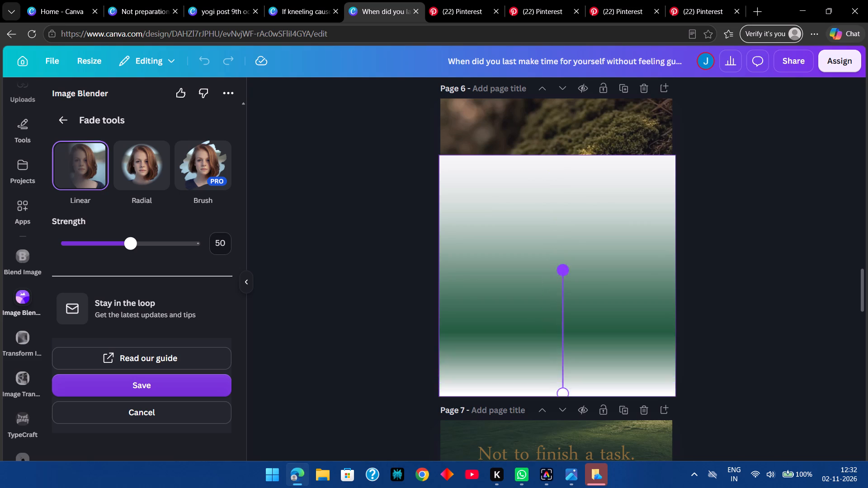
{"action": "left_click_drag", "start_coordinate": [566, 270], "coordinate": [573, 185]}
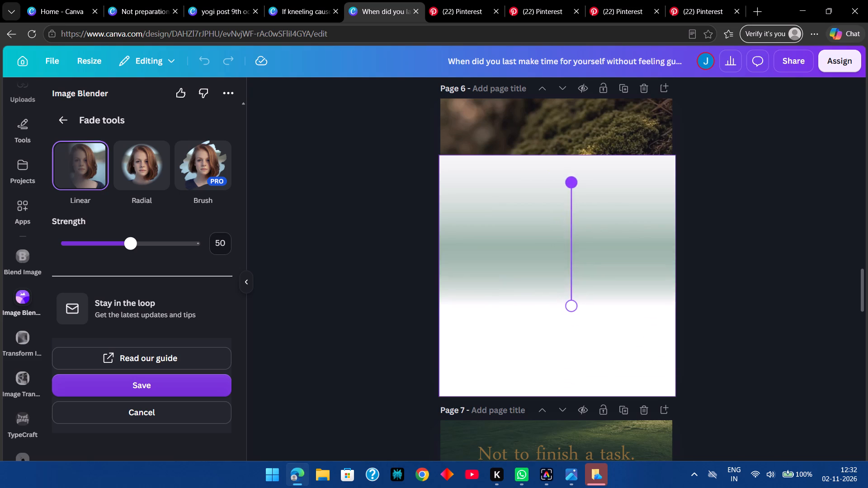
{"action": "left_click_drag", "start_coordinate": [573, 185], "coordinate": [562, 166]}
{"action": "left_click_drag", "start_coordinate": [557, 286], "coordinate": [542, 278]}
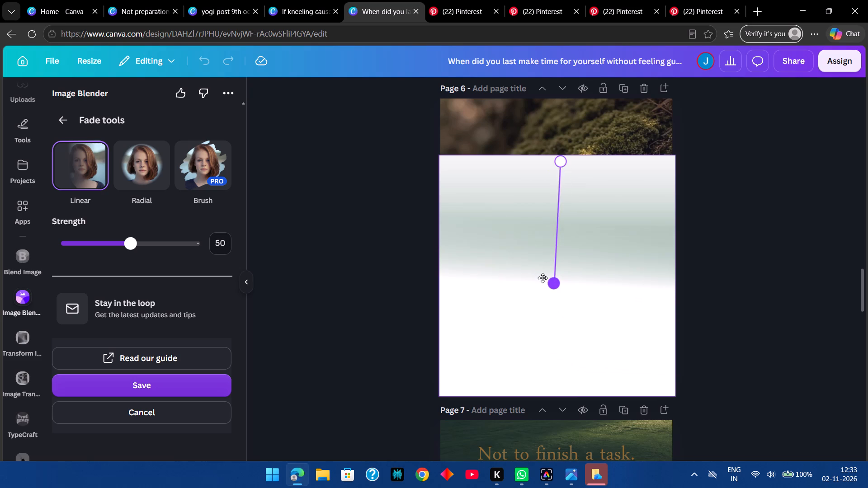
{"action": "left_click_drag", "start_coordinate": [542, 278], "coordinate": [528, 223]}
{"action": "left_click_drag", "start_coordinate": [562, 159], "coordinate": [539, 361]}
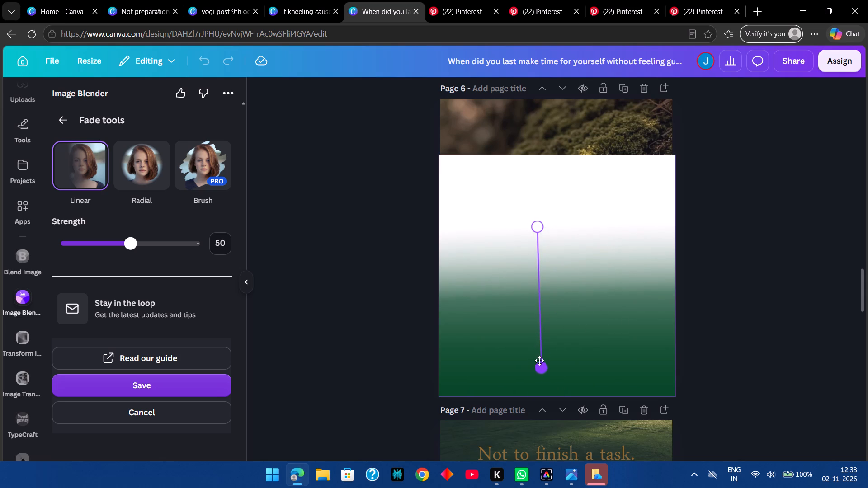
{"action": "left_click_drag", "start_coordinate": [539, 361], "coordinate": [536, 371]}
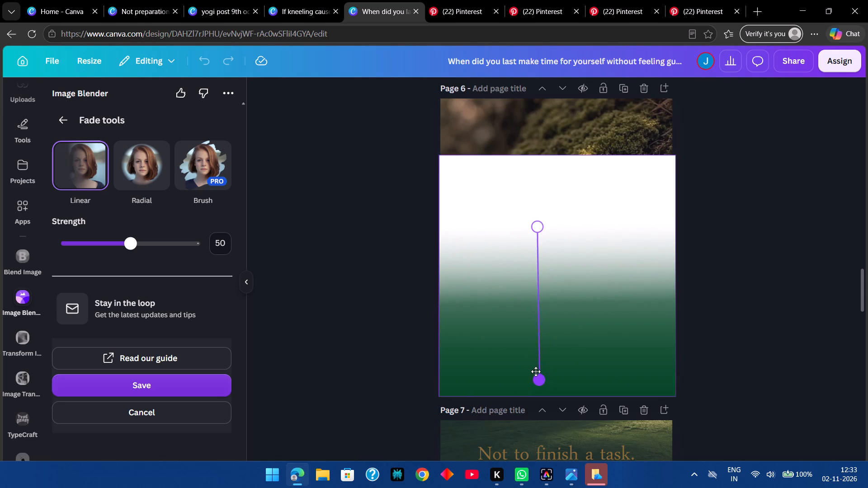
{"action": "left_click_drag", "start_coordinate": [536, 371], "coordinate": [535, 368]}
{"action": "left_click_drag", "start_coordinate": [540, 225], "coordinate": [543, 184]}
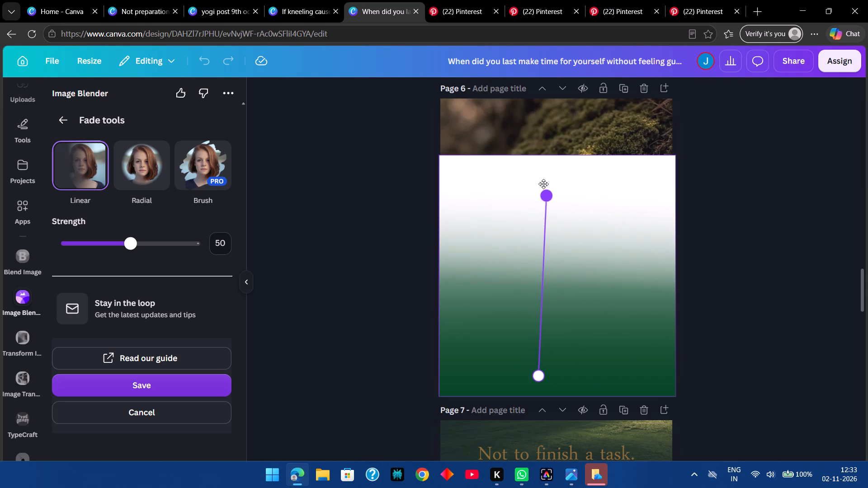
{"action": "left_click_drag", "start_coordinate": [543, 184], "coordinate": [529, 167]}
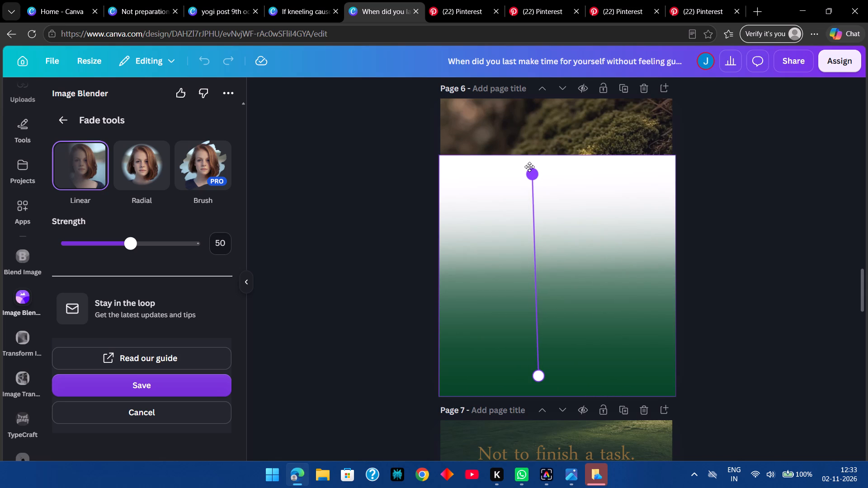
{"action": "left_click_drag", "start_coordinate": [529, 167], "coordinate": [534, 208]}
{"action": "left_click", "coordinate": [756, 254]}
{"action": "left_click", "coordinate": [756, 254]}
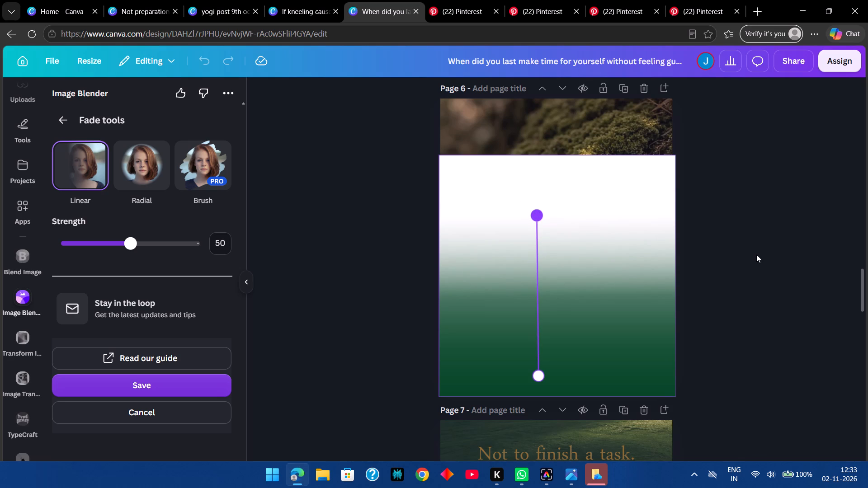
{"action": "left_click", "coordinate": [201, 382]}
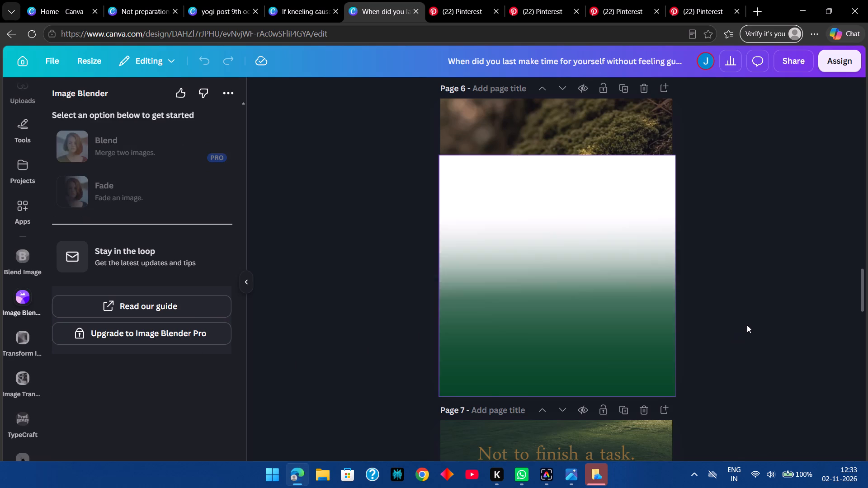
{"action": "double_click", "coordinate": [748, 327]}
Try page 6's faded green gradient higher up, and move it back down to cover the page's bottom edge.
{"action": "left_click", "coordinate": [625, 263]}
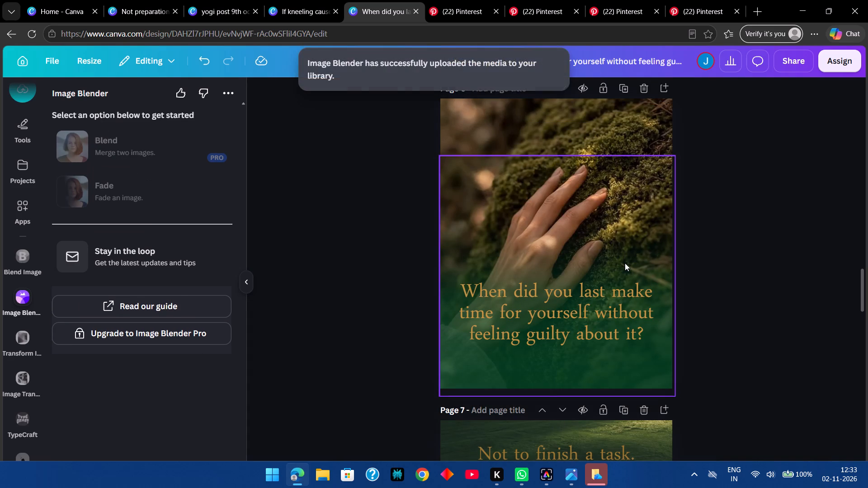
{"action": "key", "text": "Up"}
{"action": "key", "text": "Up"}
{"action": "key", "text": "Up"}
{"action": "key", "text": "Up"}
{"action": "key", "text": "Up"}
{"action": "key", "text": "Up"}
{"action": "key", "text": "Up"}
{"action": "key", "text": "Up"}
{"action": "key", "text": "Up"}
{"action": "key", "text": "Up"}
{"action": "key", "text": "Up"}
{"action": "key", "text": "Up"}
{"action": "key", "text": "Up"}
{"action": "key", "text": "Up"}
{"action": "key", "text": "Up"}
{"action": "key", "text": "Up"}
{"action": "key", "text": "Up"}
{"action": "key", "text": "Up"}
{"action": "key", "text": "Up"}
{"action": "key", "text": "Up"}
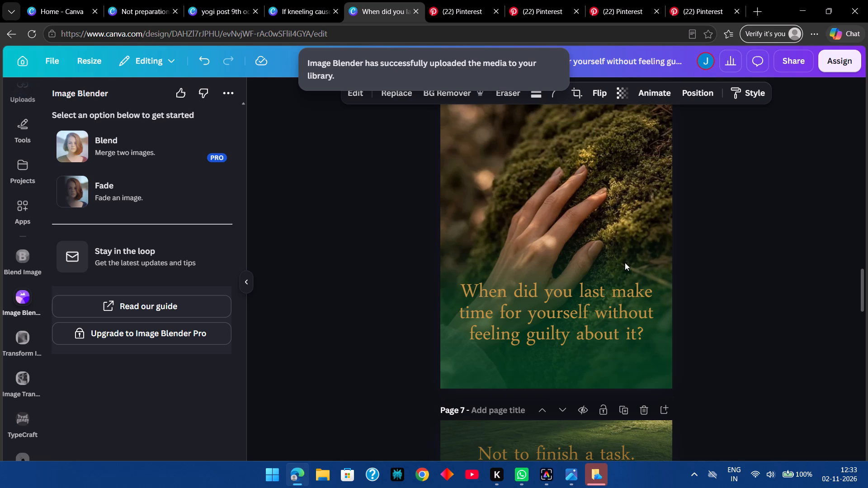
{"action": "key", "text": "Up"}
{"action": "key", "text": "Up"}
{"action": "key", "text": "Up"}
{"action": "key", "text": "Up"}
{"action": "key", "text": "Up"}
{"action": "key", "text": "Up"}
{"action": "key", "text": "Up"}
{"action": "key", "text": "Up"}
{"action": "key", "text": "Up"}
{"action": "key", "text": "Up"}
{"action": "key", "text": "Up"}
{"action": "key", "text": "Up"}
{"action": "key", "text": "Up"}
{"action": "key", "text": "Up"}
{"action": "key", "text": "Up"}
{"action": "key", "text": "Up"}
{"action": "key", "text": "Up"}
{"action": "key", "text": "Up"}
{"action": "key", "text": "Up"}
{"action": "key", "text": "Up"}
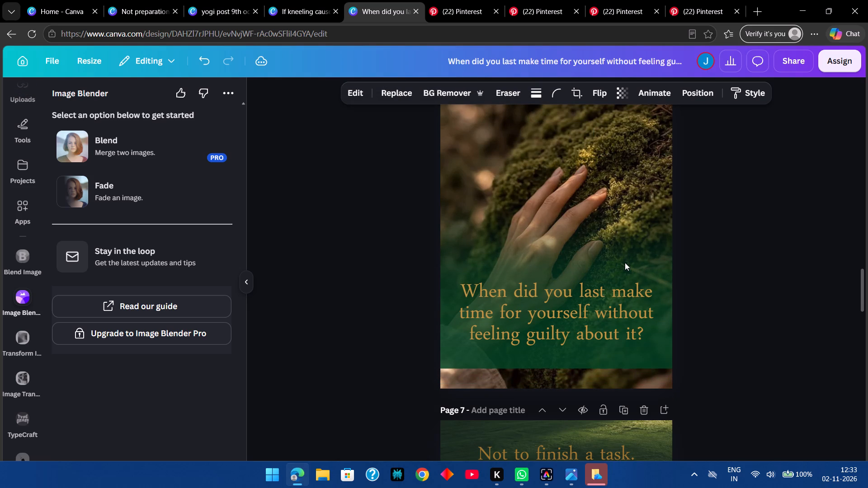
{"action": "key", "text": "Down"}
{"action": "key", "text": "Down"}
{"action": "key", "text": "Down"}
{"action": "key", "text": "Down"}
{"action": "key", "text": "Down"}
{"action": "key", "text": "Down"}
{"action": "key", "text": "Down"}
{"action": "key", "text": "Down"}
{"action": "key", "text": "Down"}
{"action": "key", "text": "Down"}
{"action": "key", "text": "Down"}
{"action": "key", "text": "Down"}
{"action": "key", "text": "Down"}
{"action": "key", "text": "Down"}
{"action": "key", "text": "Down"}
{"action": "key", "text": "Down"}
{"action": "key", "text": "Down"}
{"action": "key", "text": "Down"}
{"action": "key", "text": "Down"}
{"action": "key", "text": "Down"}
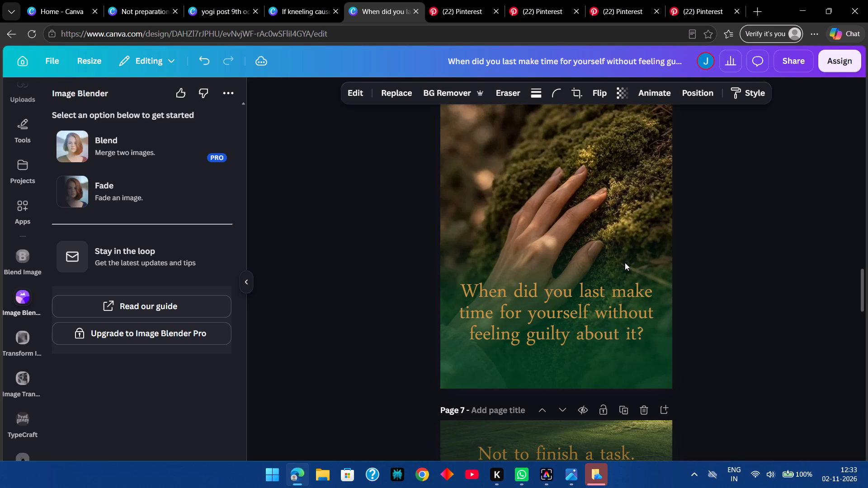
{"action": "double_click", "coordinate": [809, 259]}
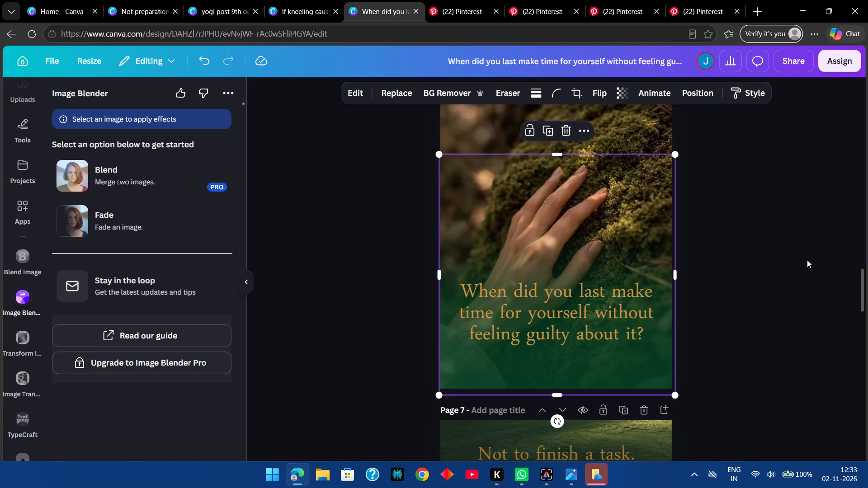
Nudge page 6's "When did you last make time for yourself" quote slightly down, keeping it horizontally centred.
{"action": "left_click", "coordinate": [608, 314]}
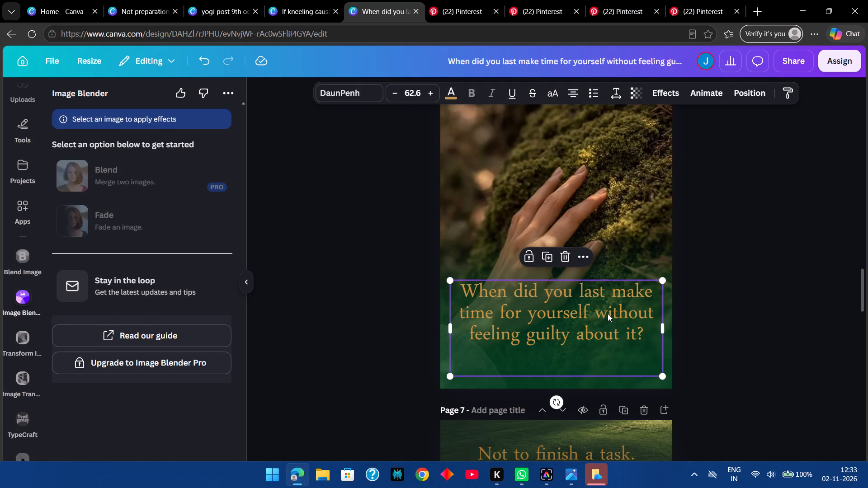
{"action": "key", "text": "Right"}
{"action": "key", "text": "Down"}
{"action": "key", "text": "Down"}
{"action": "key", "text": "Left"}
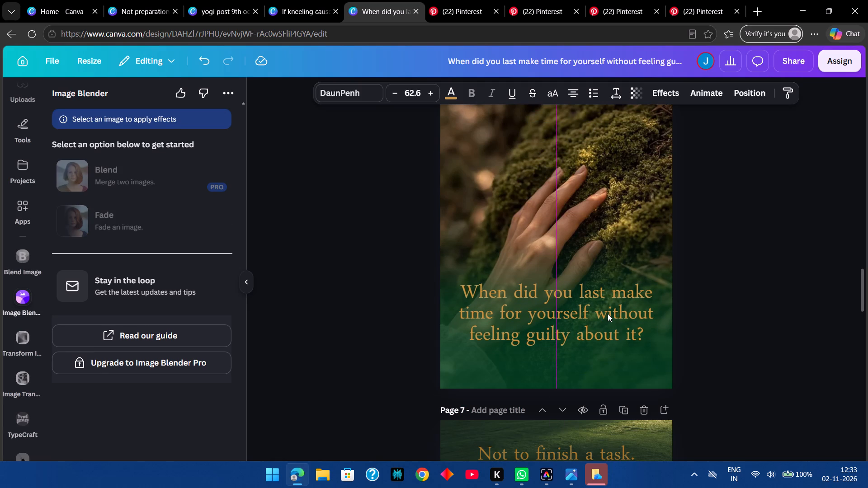
{"action": "left_click", "coordinate": [744, 306]}
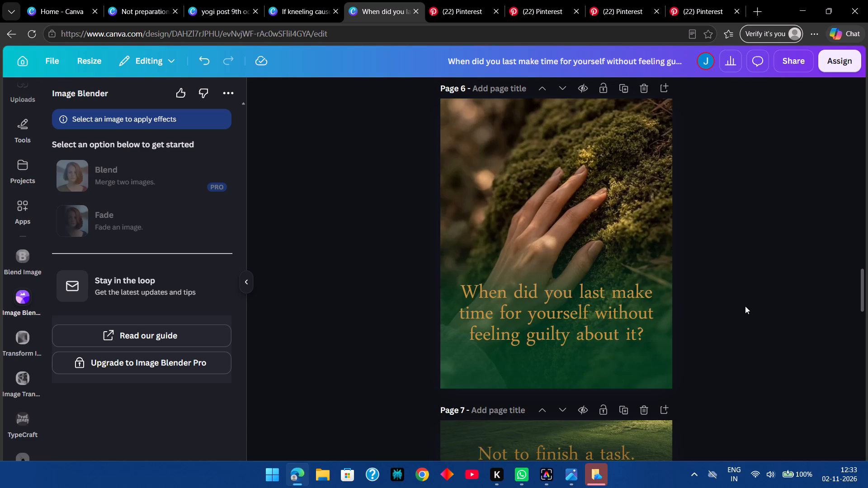
Lower the opacity of page 6's faded green gradient to about 84.
{"action": "left_click", "coordinate": [670, 378]}
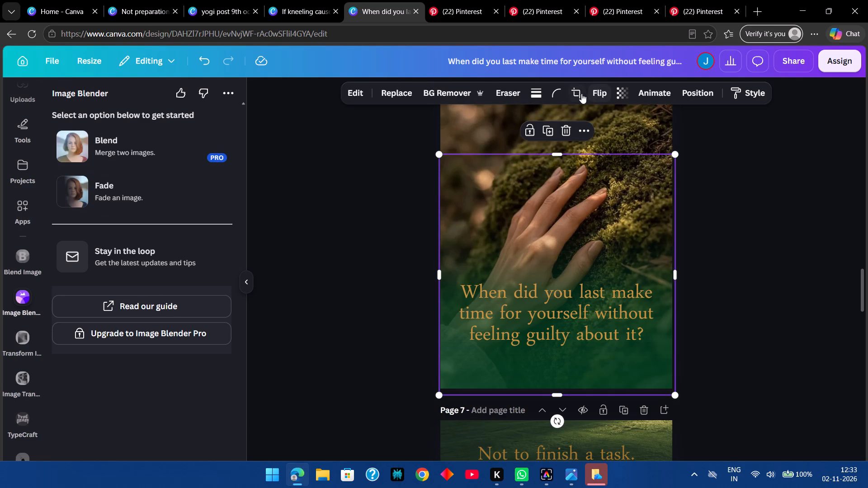
{"action": "left_click", "coordinate": [627, 96]}
{"action": "left_click_drag", "start_coordinate": [641, 139], "coordinate": [641, 139]}
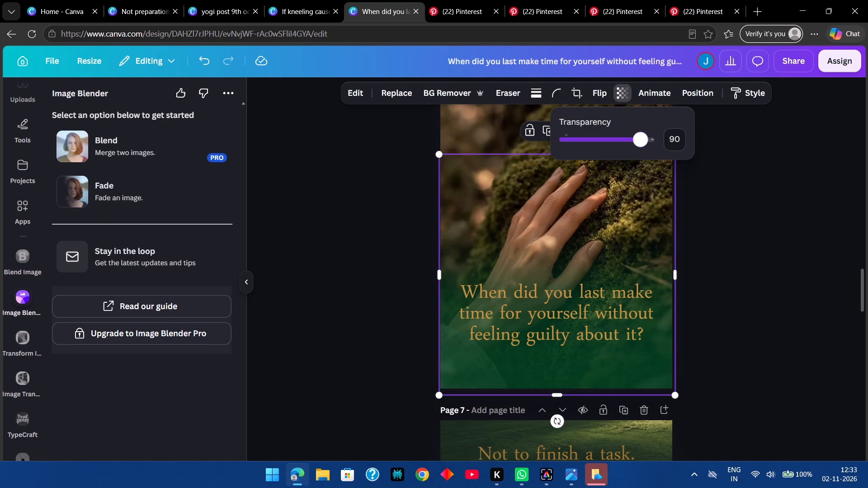
{"action": "left_click_drag", "start_coordinate": [641, 139], "coordinate": [633, 146]}
{"action": "left_click_drag", "start_coordinate": [633, 146], "coordinate": [636, 147]}
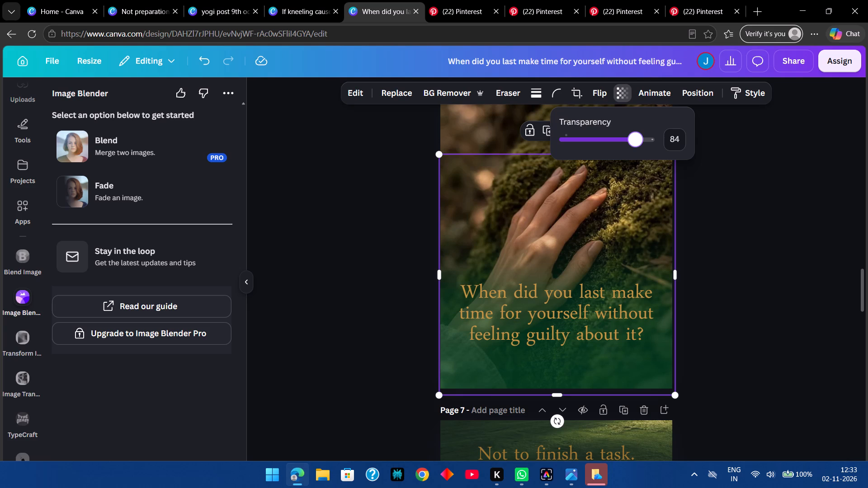
{"action": "left_click_drag", "start_coordinate": [636, 147], "coordinate": [637, 146]}
{"action": "double_click", "coordinate": [757, 200]}
Nudge page 6's "When did you last make time for yourself" quote one small increment down.
{"action": "left_click", "coordinate": [617, 324]}
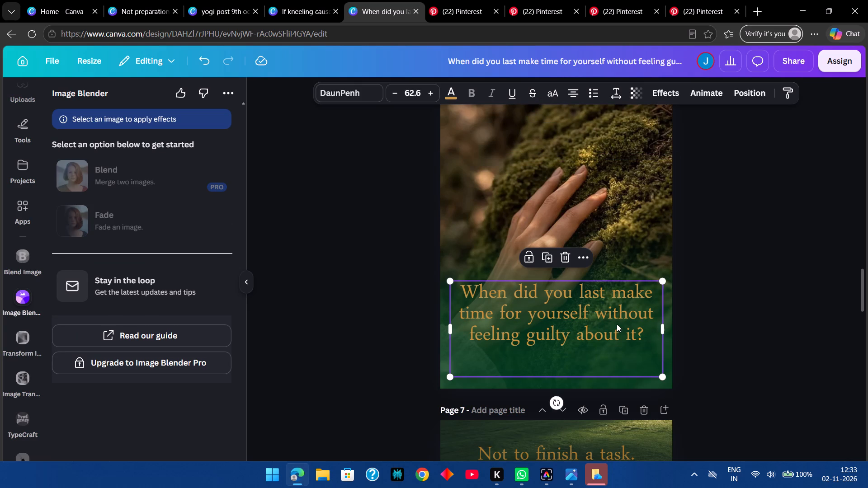
{"action": "key", "text": "Down"}
{"action": "left_click", "coordinate": [713, 257]}
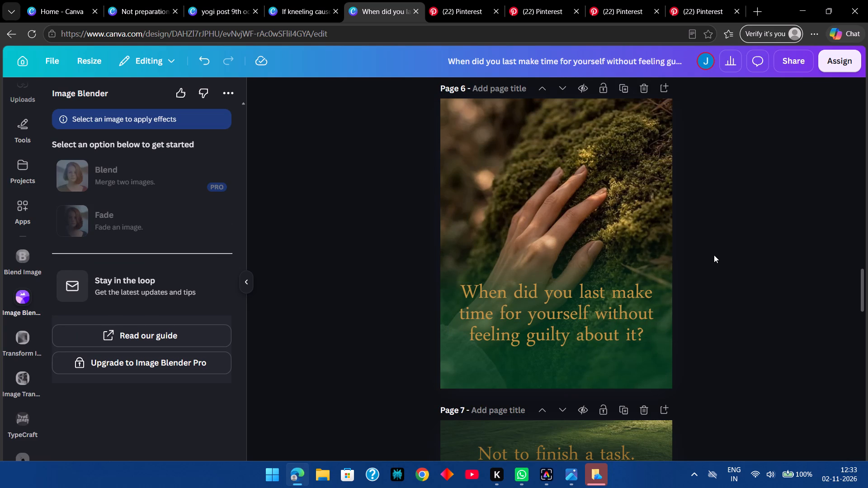
Download only page 6 as a PNG at size 1 and High quality.
{"action": "scroll", "coordinate": [714, 254], "scroll_direction": "up", "scroll_amount": 1}
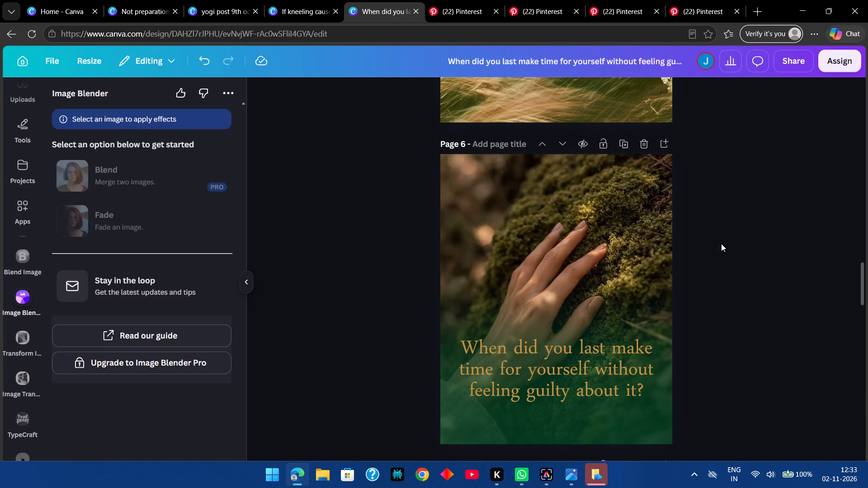
{"action": "scroll", "coordinate": [721, 245], "scroll_direction": "down", "scroll_amount": 1}
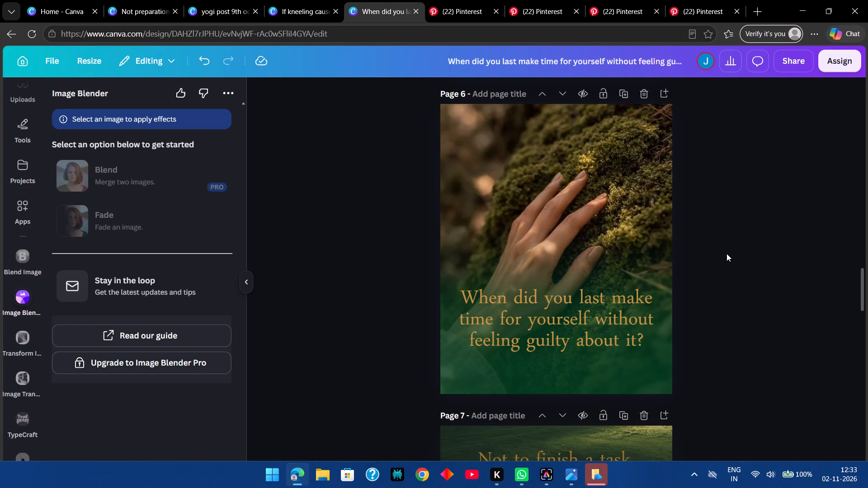
{"action": "left_click", "coordinate": [793, 66]}
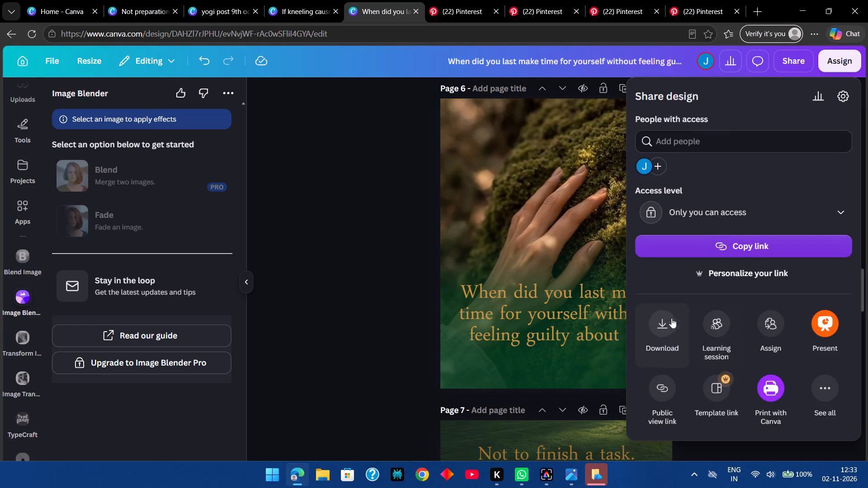
{"action": "left_click", "coordinate": [669, 319]}
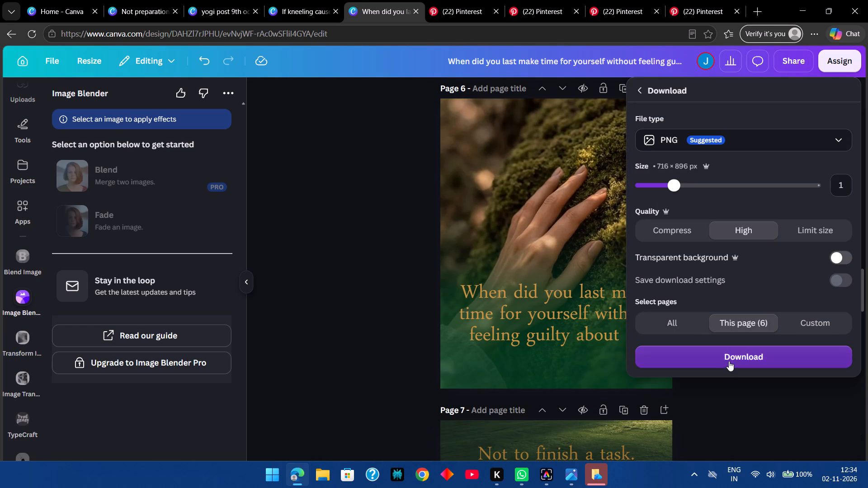
{"action": "left_click", "coordinate": [737, 361]}
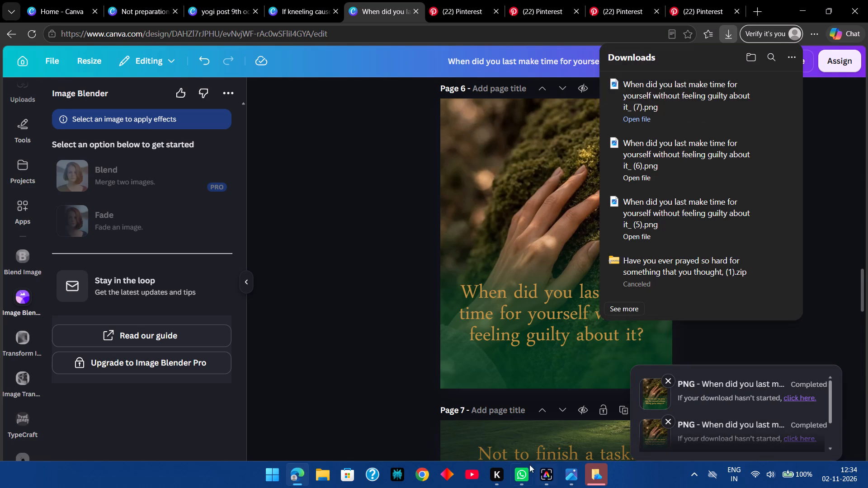
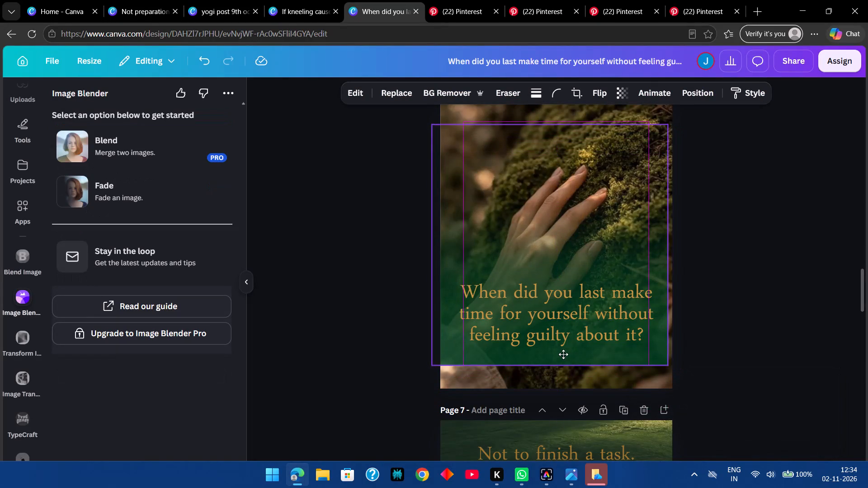
Extend the bottom edge of page 6's faded green gradient down to the page's bottom edge.
{"action": "left_click_drag", "start_coordinate": [566, 364], "coordinate": [565, 364]}
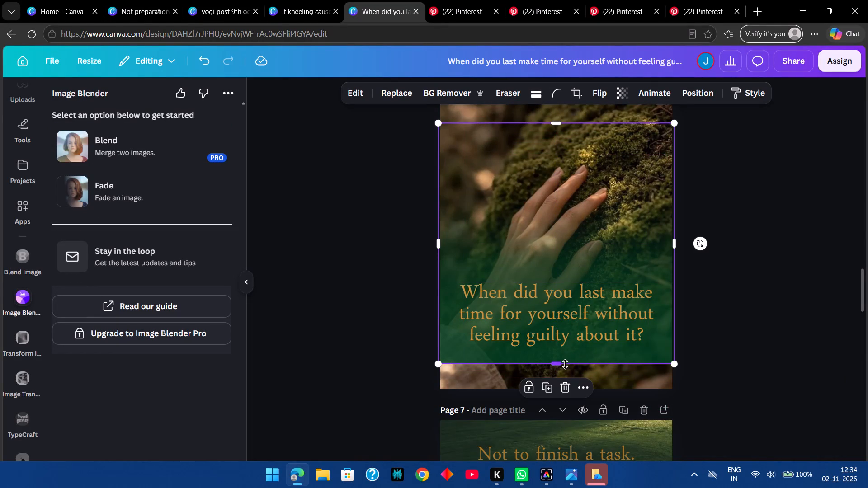
{"action": "left_click_drag", "start_coordinate": [565, 364], "coordinate": [565, 387]}
{"action": "left_click", "coordinate": [770, 343]}
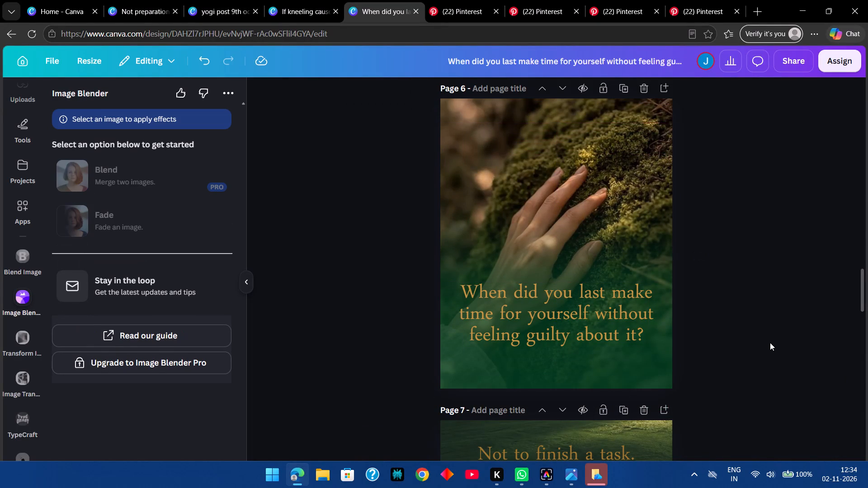
Lower the top edge of page 6's green gradient to just above the quote, making it about 728 wide by 443 high.
{"action": "left_click", "coordinate": [625, 210]}
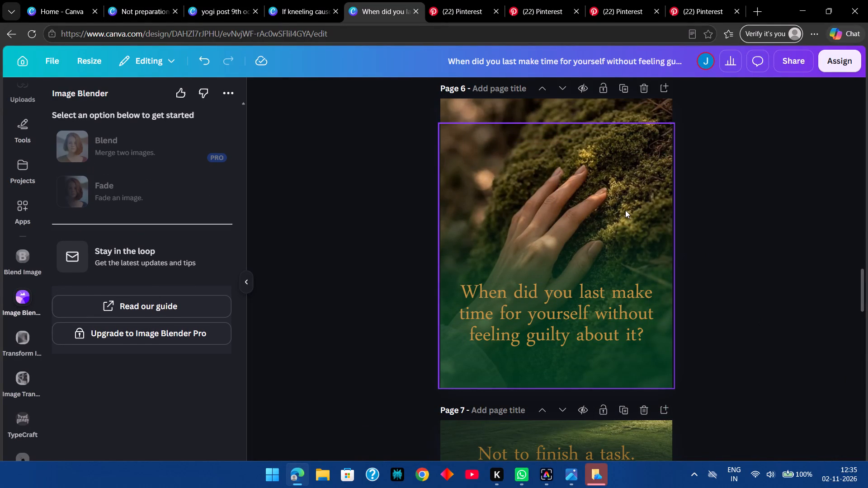
{"action": "left_click_drag", "start_coordinate": [571, 122], "coordinate": [595, 249]}
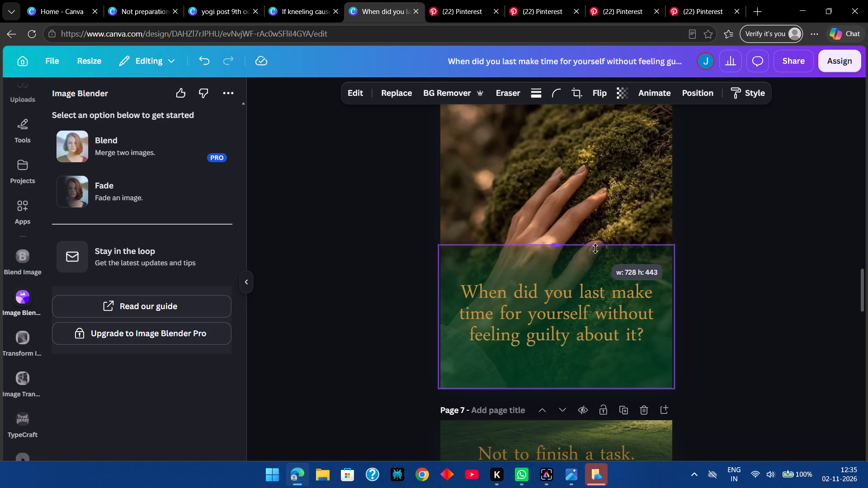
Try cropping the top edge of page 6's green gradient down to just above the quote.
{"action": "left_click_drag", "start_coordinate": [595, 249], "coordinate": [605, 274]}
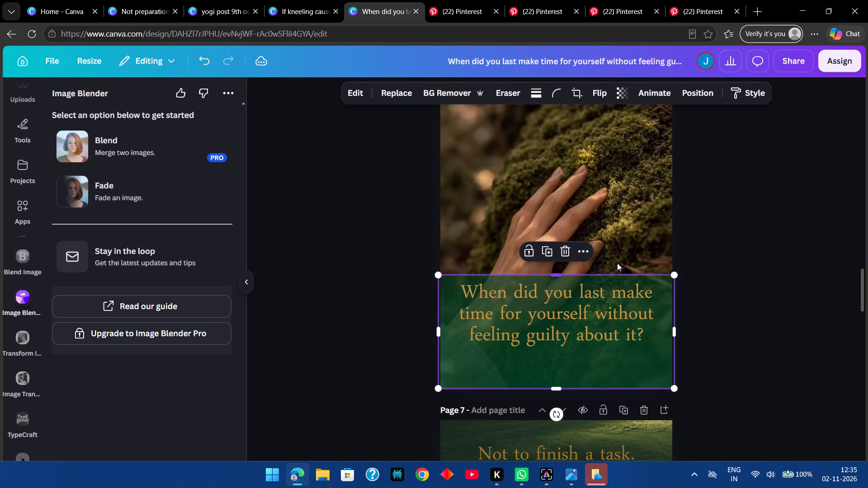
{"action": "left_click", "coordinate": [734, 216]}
Extend the top edge of page 6's green gradient back up over the wrist area, to a height of about 462.
{"action": "left_click", "coordinate": [604, 281]}
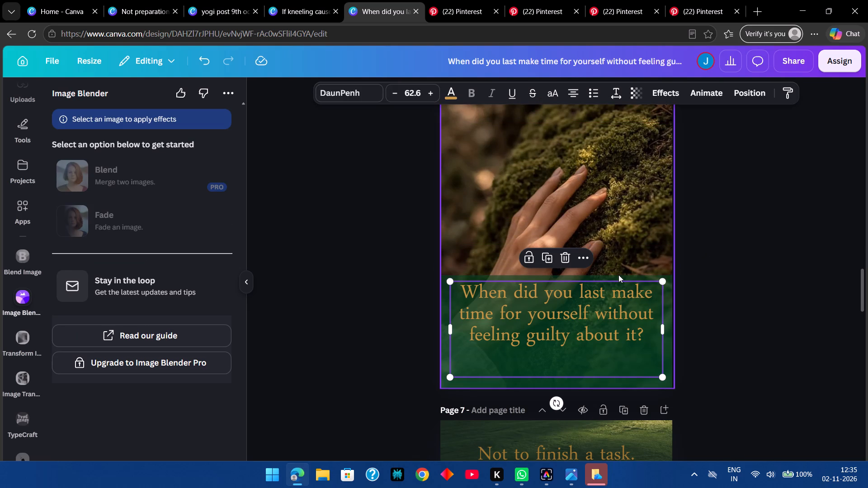
{"action": "left_click", "coordinate": [669, 305]}
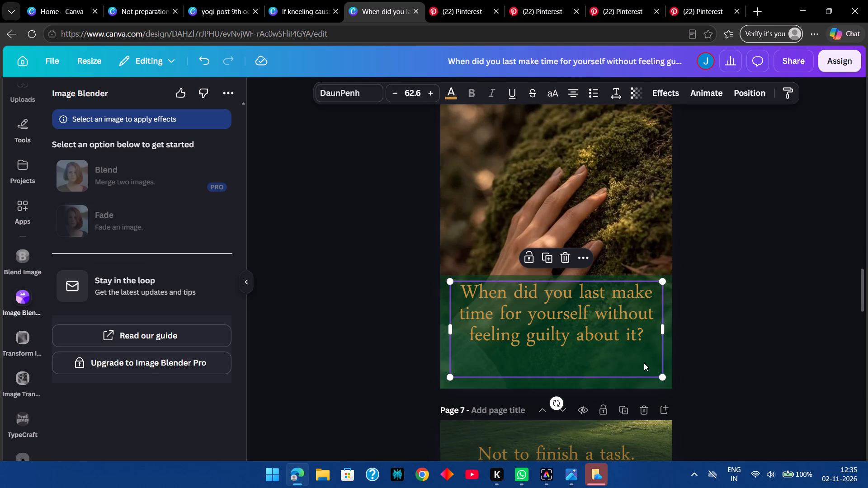
{"action": "left_click", "coordinate": [590, 384]}
{"action": "left_click_drag", "start_coordinate": [558, 272], "coordinate": [566, 214]}
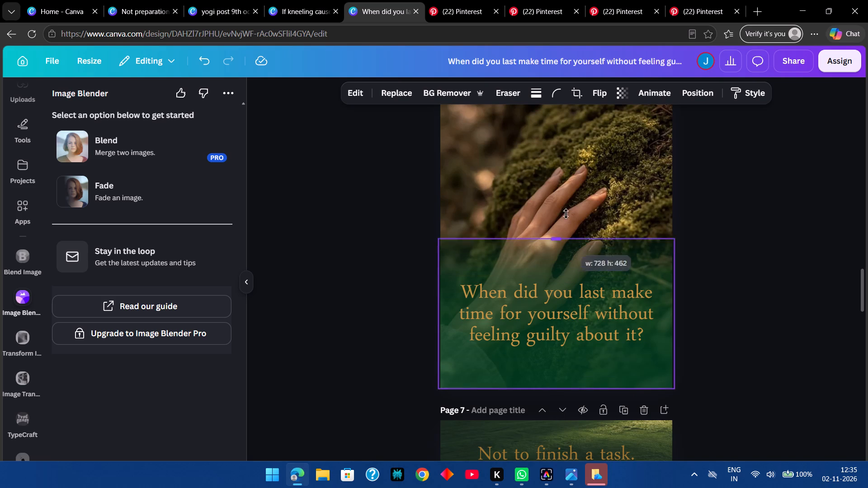
{"action": "left_click_drag", "start_coordinate": [566, 214], "coordinate": [576, 178]}
{"action": "left_click", "coordinate": [822, 234]}
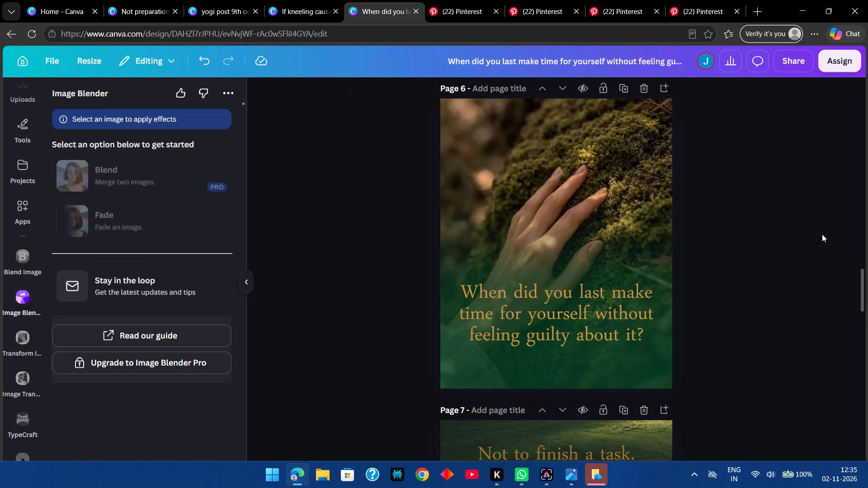
{"action": "scroll", "coordinate": [822, 234], "scroll_direction": "down", "scroll_amount": 1}
{"action": "scroll", "coordinate": [798, 246], "scroll_direction": "up", "scroll_amount": 1}
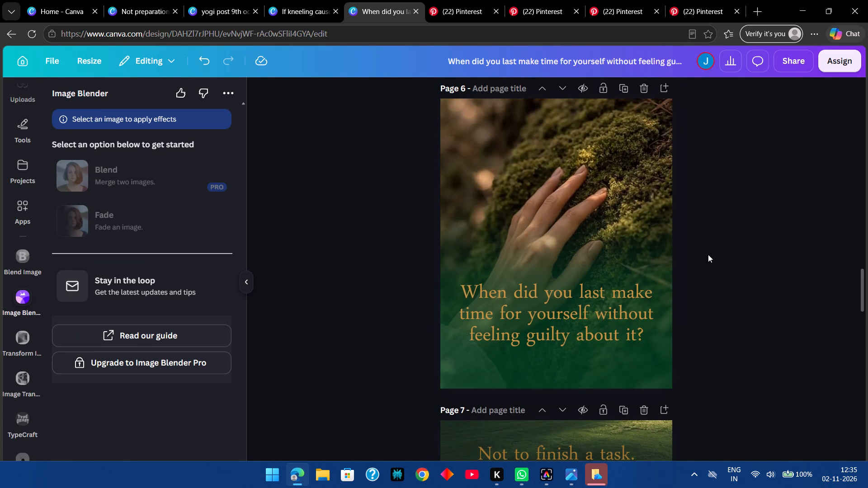
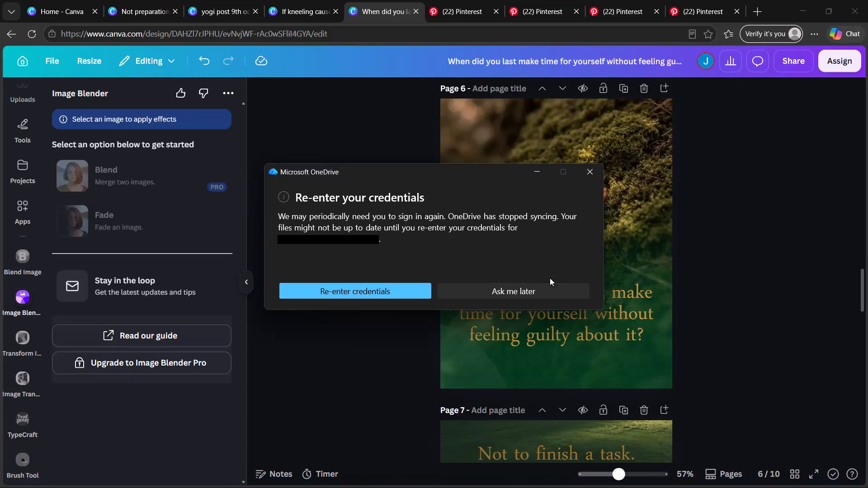
Postpone the OneDrive request to re-enter credentials.
{"action": "left_click", "coordinate": [547, 287]}
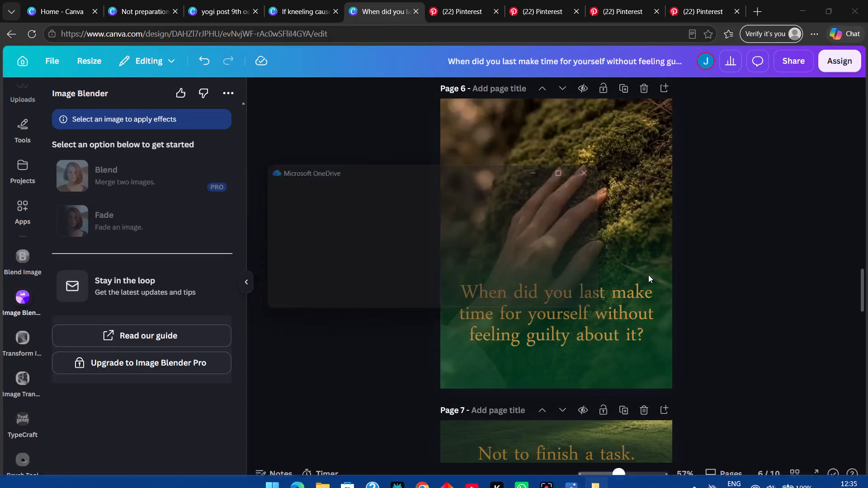
Duplicate page 6's green gradient and move the copy onto the upper part of page 7.
{"action": "scroll", "coordinate": [722, 280], "scroll_direction": "down", "scroll_amount": 4}
{"action": "scroll", "coordinate": [633, 214], "scroll_direction": "up", "scroll_amount": 2}
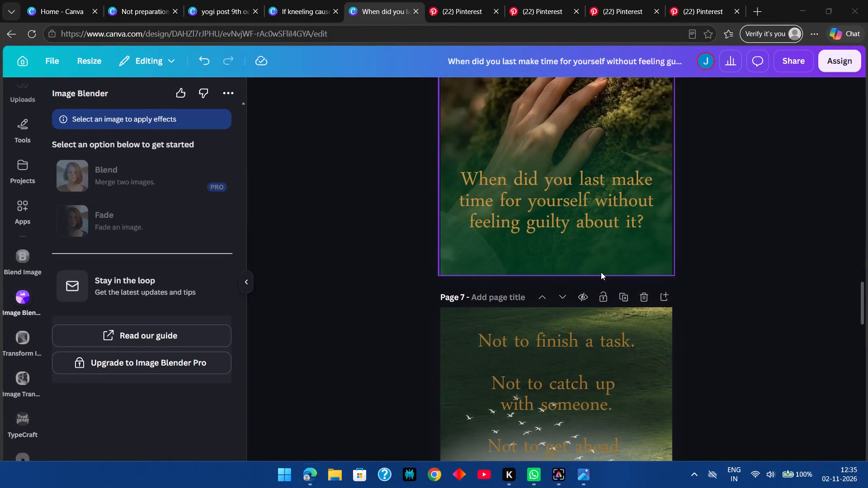
{"action": "left_click", "coordinate": [601, 272]}
{"action": "scroll", "coordinate": [599, 269], "scroll_direction": "up", "scroll_amount": 2}
{"action": "scroll", "coordinate": [605, 218], "scroll_direction": "down", "scroll_amount": 1}
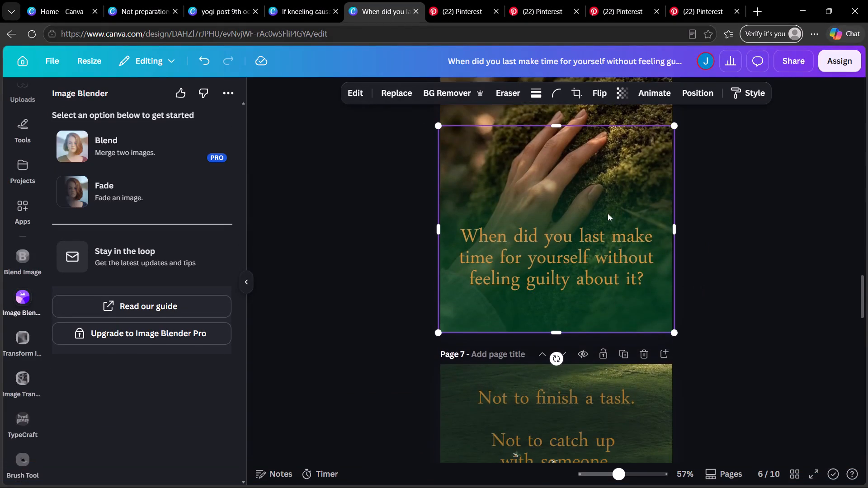
{"action": "scroll", "coordinate": [606, 207], "scroll_direction": "up", "scroll_amount": 1}
{"action": "left_click", "coordinate": [743, 235]}
{"action": "left_click", "coordinate": [627, 241]}
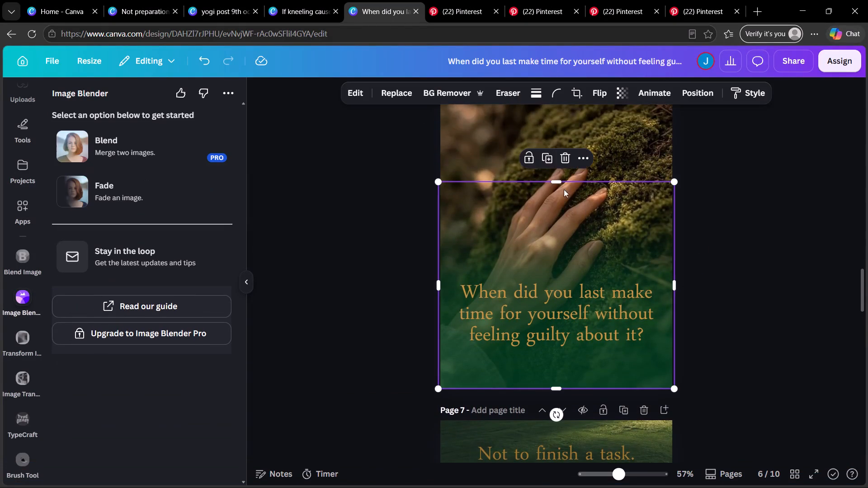
{"action": "left_click", "coordinate": [546, 156]}
{"action": "left_click", "coordinate": [594, 272]}
{"action": "scroll", "coordinate": [599, 288], "scroll_direction": "down", "scroll_amount": 4}
{"action": "scroll", "coordinate": [594, 291], "scroll_direction": "up", "scroll_amount": 2}
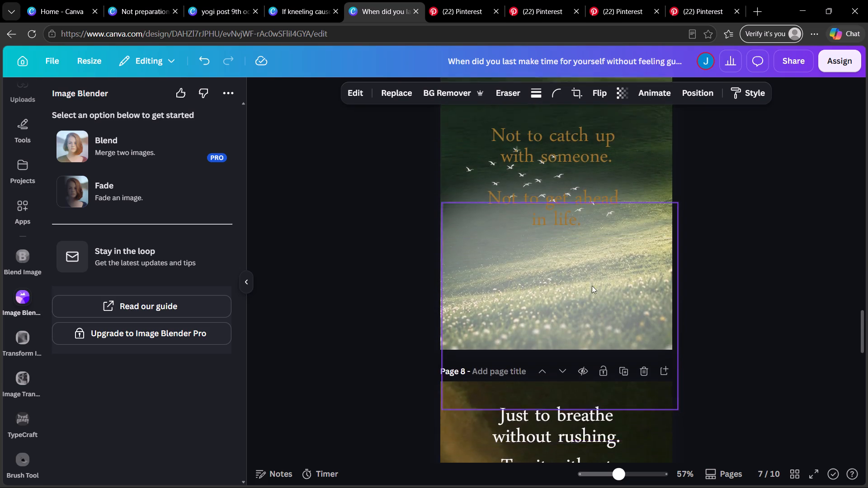
{"action": "left_click_drag", "start_coordinate": [587, 302], "coordinate": [528, 211]}
Move page 7's old greyish faded gradient completely off the page.
{"action": "left_click_drag", "start_coordinate": [613, 381], "coordinate": [310, 413]}
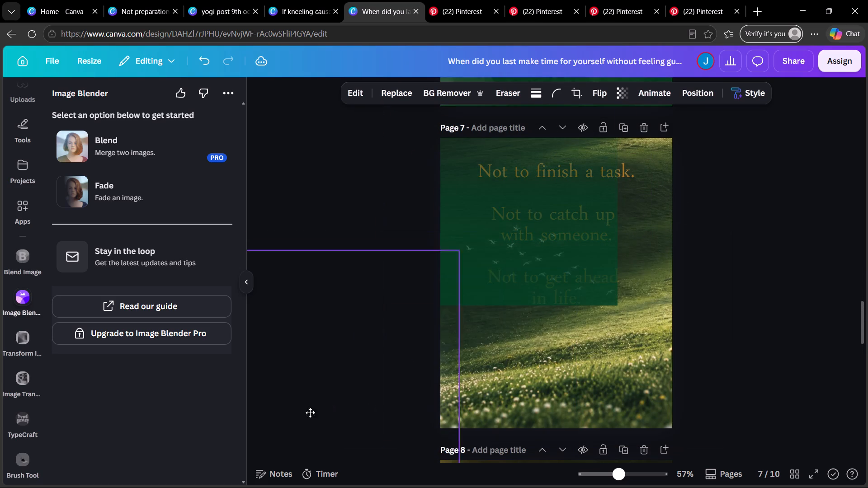
{"action": "left_click_drag", "start_coordinate": [310, 413], "coordinate": [208, 407]}
{"action": "left_click_drag", "start_coordinate": [244, 304], "coordinate": [225, 309]}
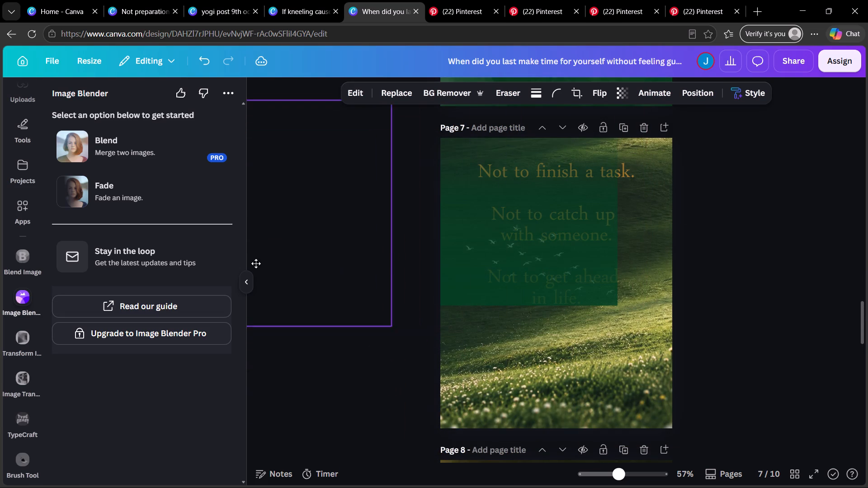
{"action": "left_click", "coordinate": [240, 265]}
{"action": "left_click", "coordinate": [302, 348]}
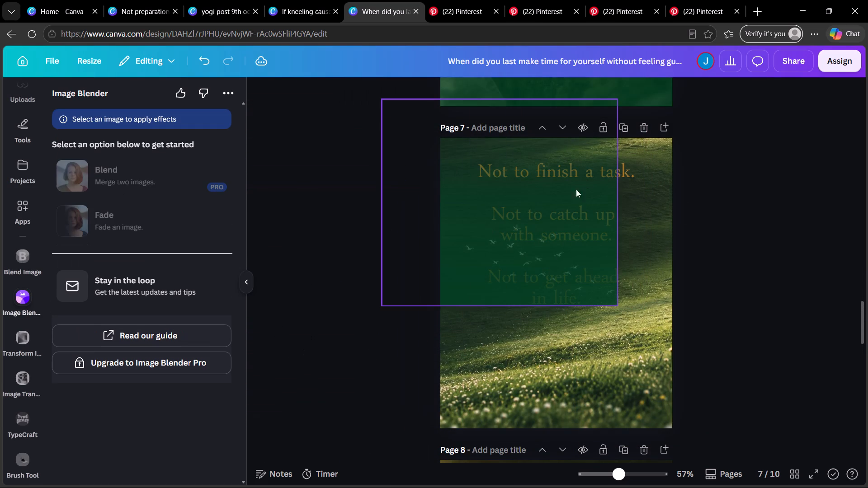
Reposition the green gradient copy to span page 7's full width over the upper quote lines.
{"action": "left_click_drag", "start_coordinate": [580, 150], "coordinate": [640, 151]}
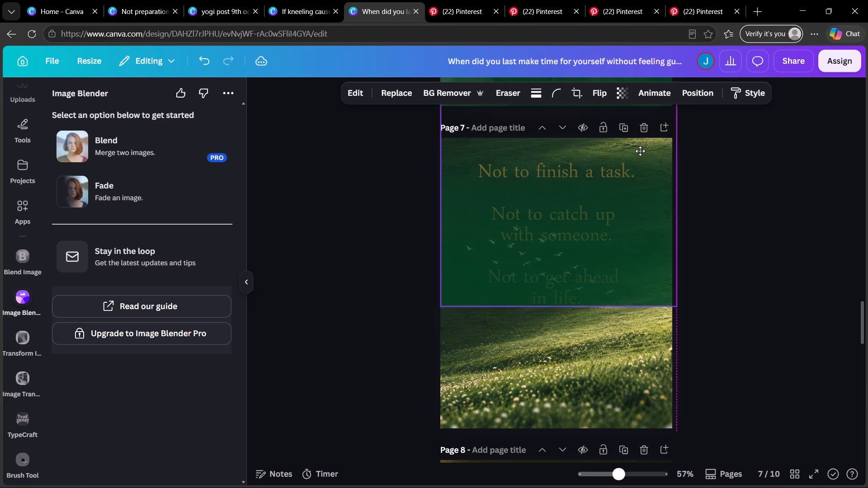
{"action": "left_click_drag", "start_coordinate": [640, 151], "coordinate": [638, 141]}
{"action": "left_click", "coordinate": [769, 249]}
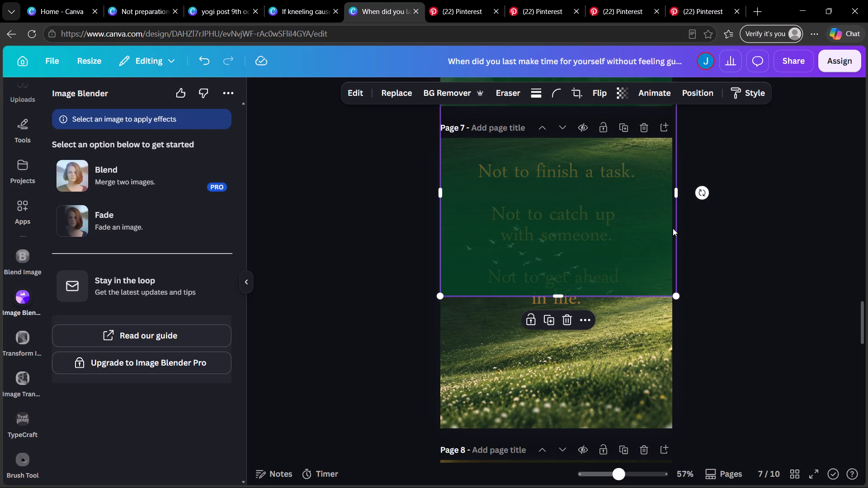
Rotate page 7's green gradient 180° so its solid side is at the top and it fades downward.
{"action": "left_click", "coordinate": [639, 222]}
{"action": "left_click_drag", "start_coordinate": [707, 193], "coordinate": [629, 316]}
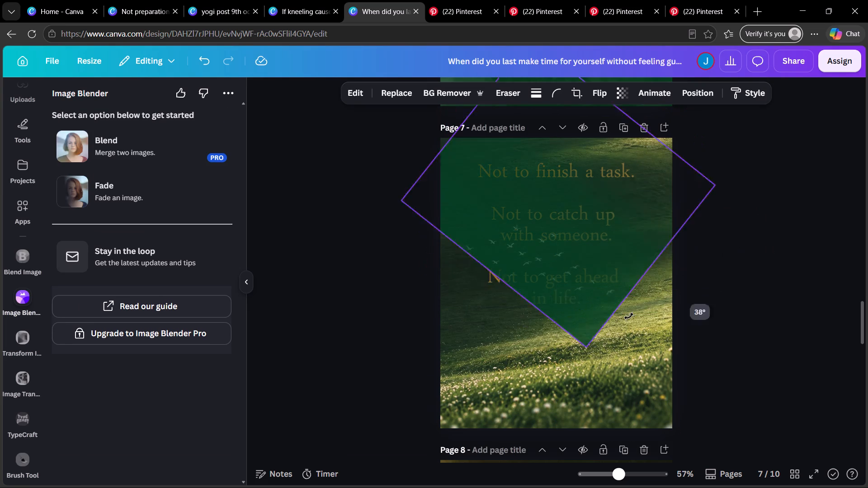
{"action": "left_click_drag", "start_coordinate": [629, 316], "coordinate": [326, 177]}
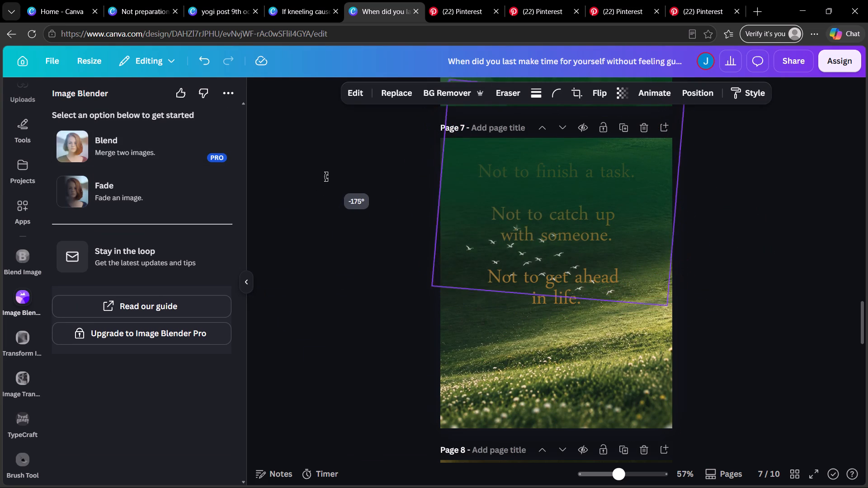
{"action": "left_click_drag", "start_coordinate": [326, 177], "coordinate": [324, 192]}
{"action": "left_click", "coordinate": [768, 271]}
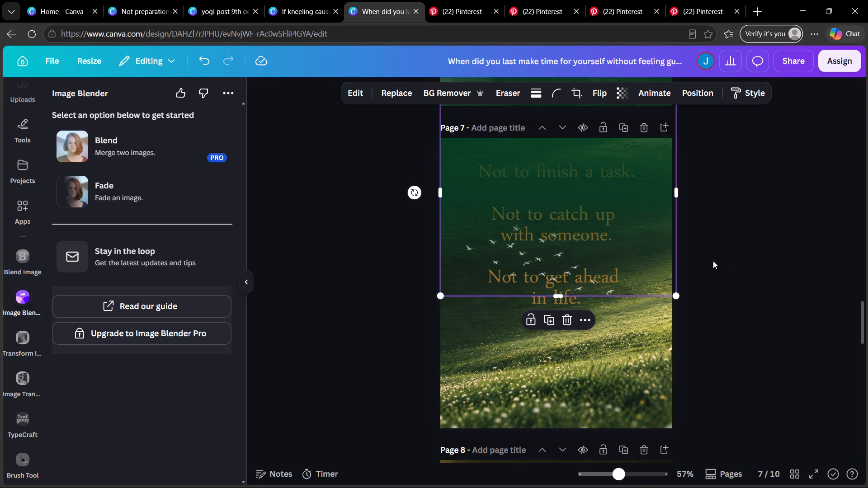
Lower page 7's green gradient until it covers all of the quote lines, with its top edge just above the page.
{"action": "left_click_drag", "start_coordinate": [648, 206], "coordinate": [648, 245]}
{"action": "left_click", "coordinate": [750, 249]}
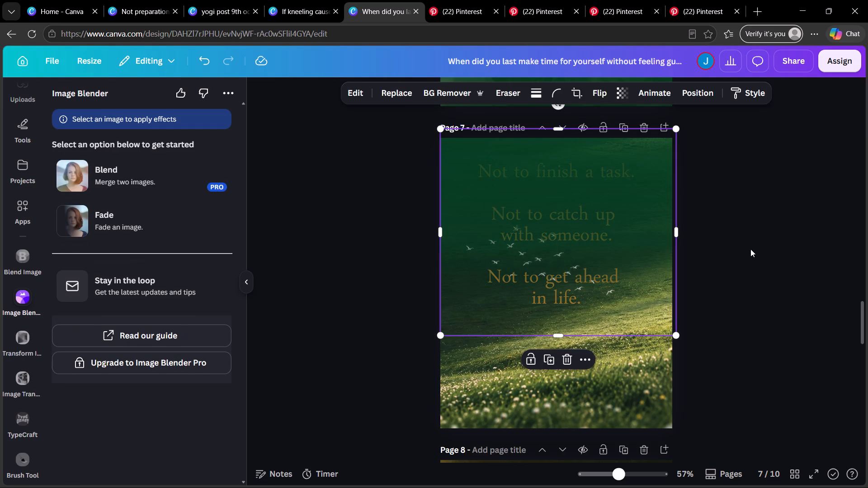
Copy the text colour code #C79441 from page 6's quote.
{"action": "left_click", "coordinate": [542, 230]}
{"action": "scroll", "coordinate": [542, 230], "scroll_direction": "up", "scroll_amount": 3}
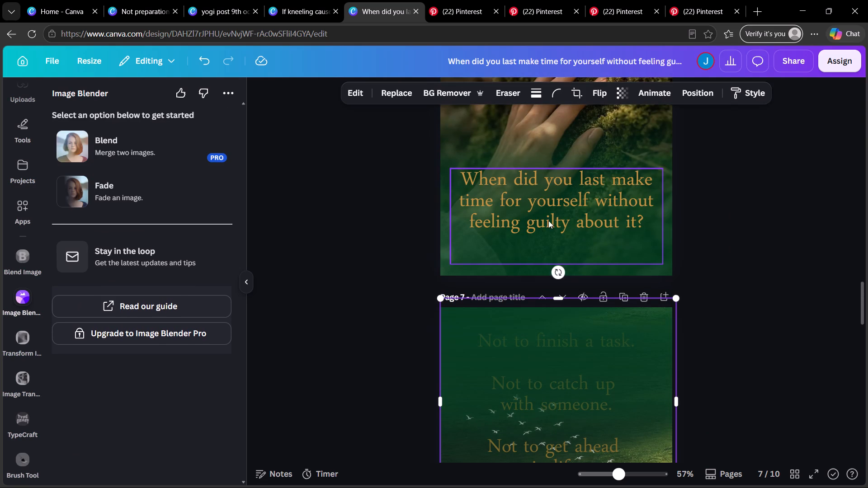
{"action": "left_click", "coordinate": [549, 219]}
{"action": "left_click", "coordinate": [452, 96]}
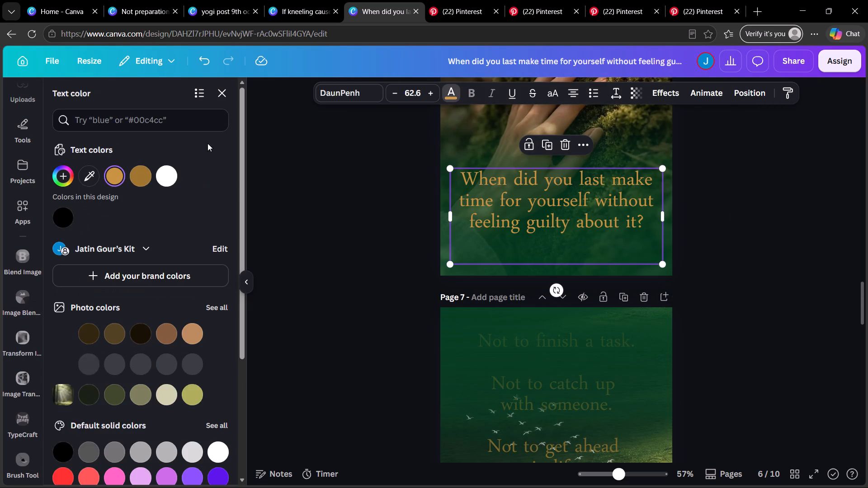
{"action": "left_click", "coordinate": [113, 177]}
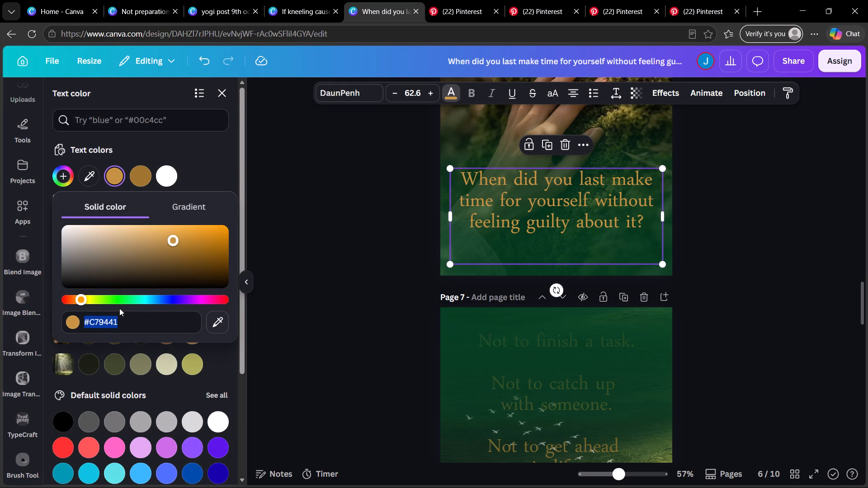
{"action": "key", "text": "ctrl+c"}
{"action": "left_click", "coordinate": [709, 317]}
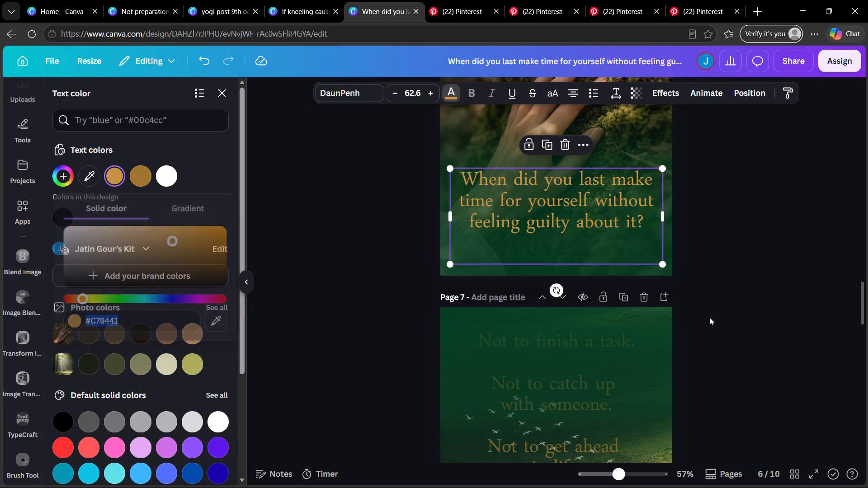
{"action": "left_click", "coordinate": [711, 317]}
Reorder page 7's layers so the green gradient sits beneath the quote text and above the meadow photo.
{"action": "left_click", "coordinate": [585, 365]}
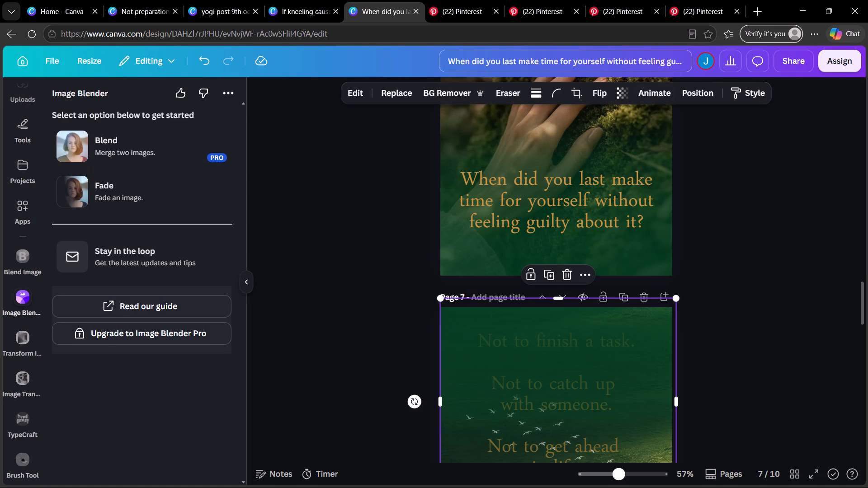
{"action": "left_click", "coordinate": [695, 93]}
{"action": "left_click_drag", "start_coordinate": [156, 190], "coordinate": [150, 249]}
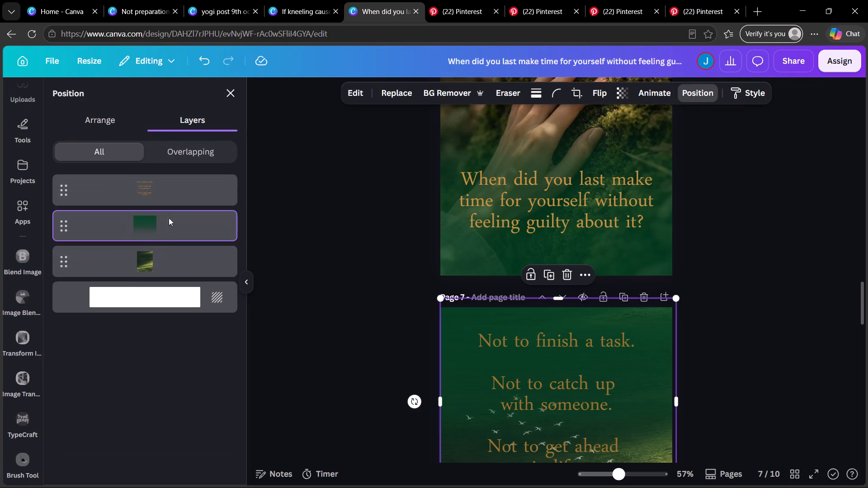
Change page 7's quote text to the golden colour #C79441 used on page 6.
{"action": "left_click", "coordinate": [176, 197]}
{"action": "left_click", "coordinate": [452, 94]}
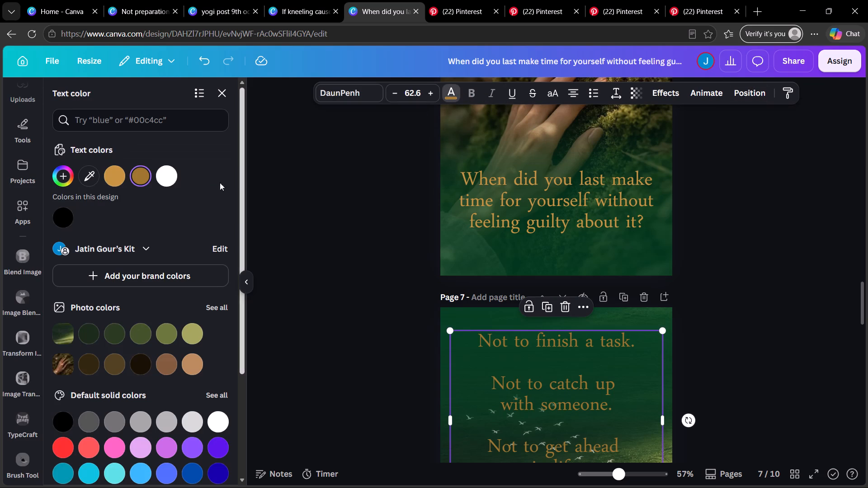
{"action": "left_click", "coordinate": [117, 175]}
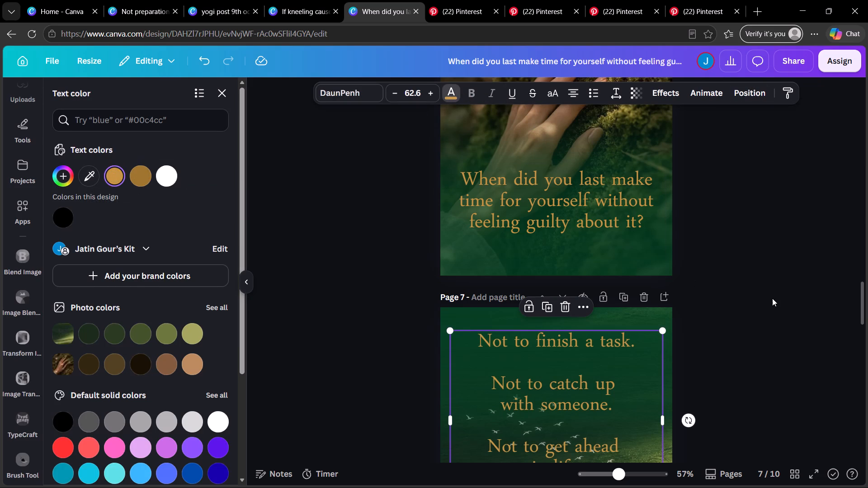
{"action": "double_click", "coordinate": [773, 299]}
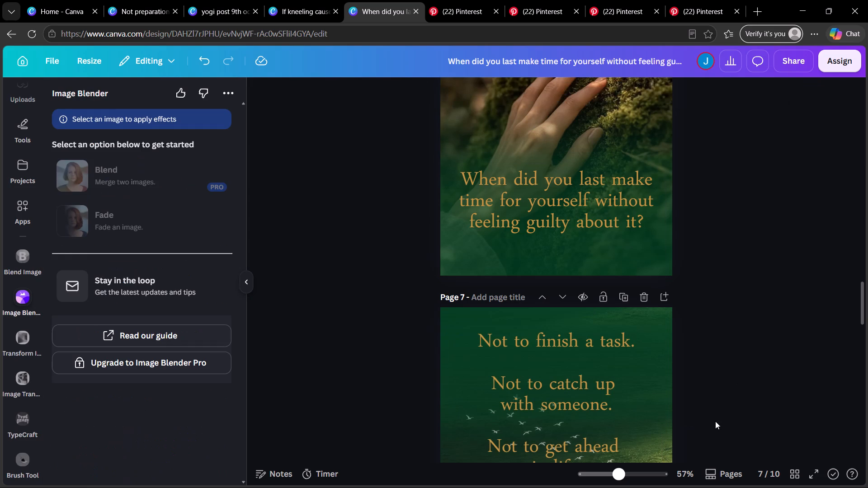
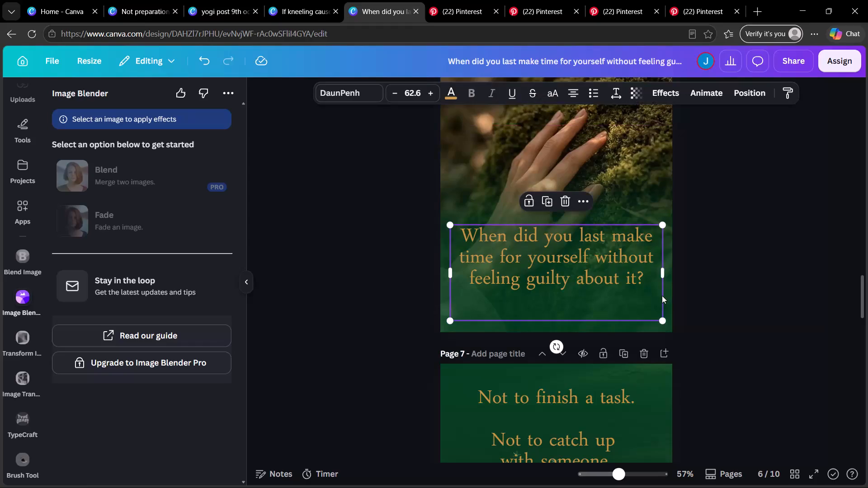
Raise page 6's green gradient slightly and stretch its lower edge back down to the bottom of the page.
{"action": "left_click", "coordinate": [611, 178]}
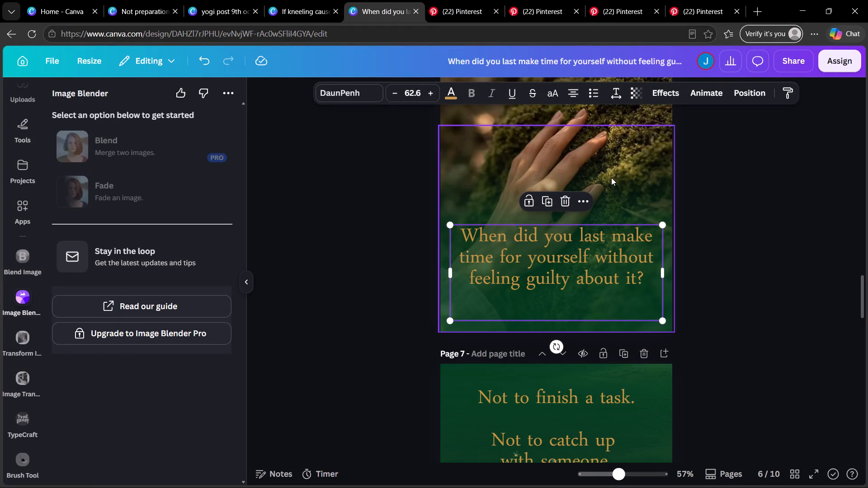
{"action": "left_click_drag", "start_coordinate": [611, 178], "coordinate": [610, 158]}
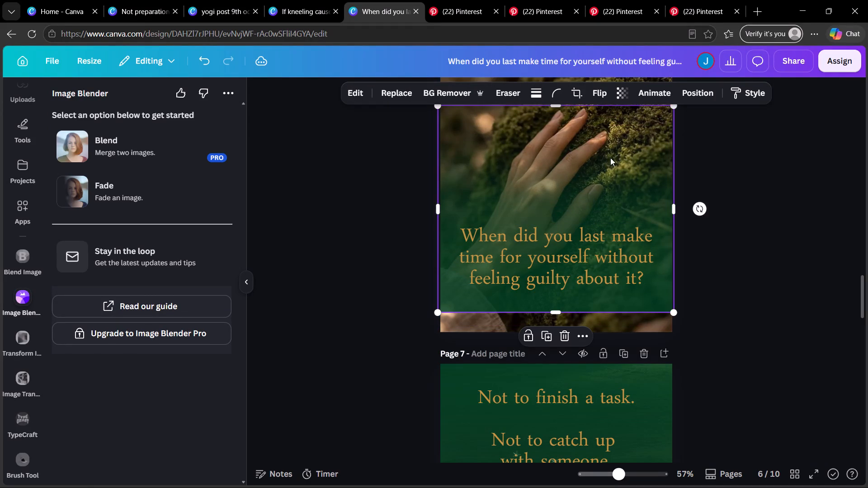
{"action": "left_click_drag", "start_coordinate": [558, 312], "coordinate": [553, 332]}
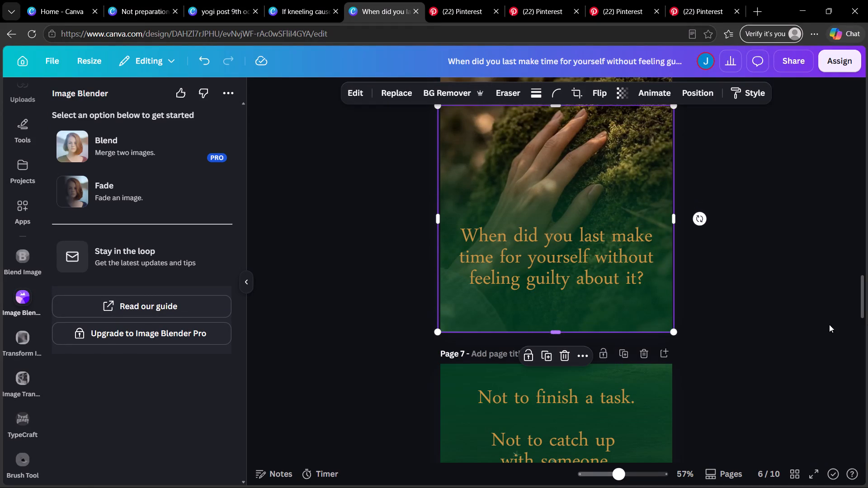
{"action": "left_click_drag", "start_coordinate": [834, 324], "coordinate": [830, 325]}
{"action": "left_click", "coordinate": [819, 324]}
{"action": "scroll", "coordinate": [819, 323], "scroll_direction": "up", "scroll_amount": 2}
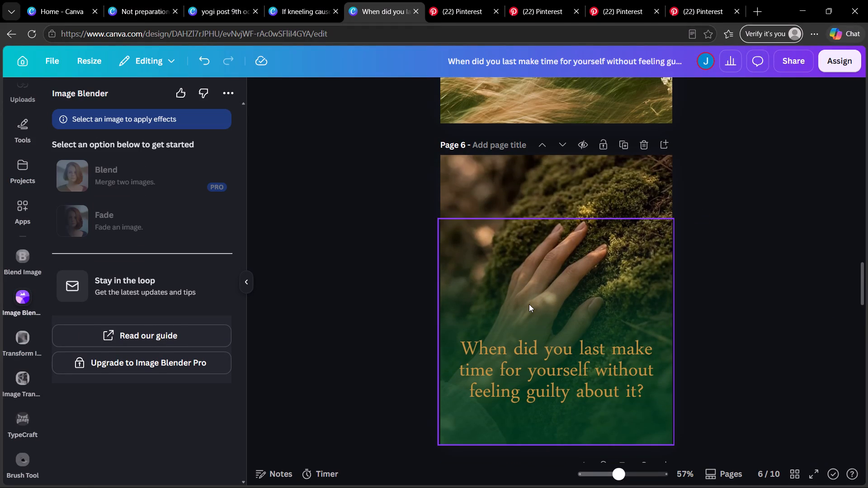
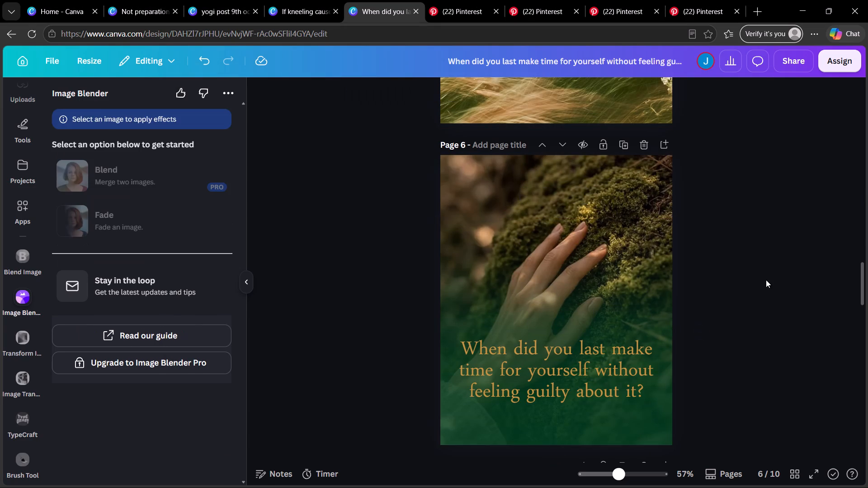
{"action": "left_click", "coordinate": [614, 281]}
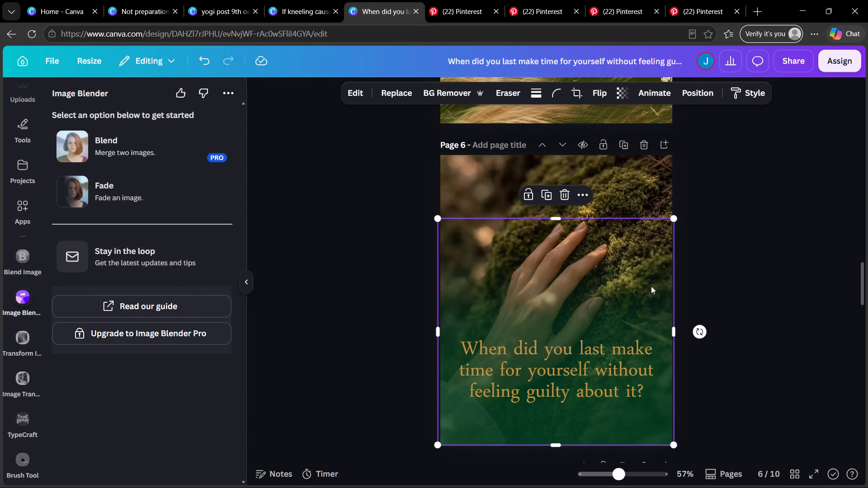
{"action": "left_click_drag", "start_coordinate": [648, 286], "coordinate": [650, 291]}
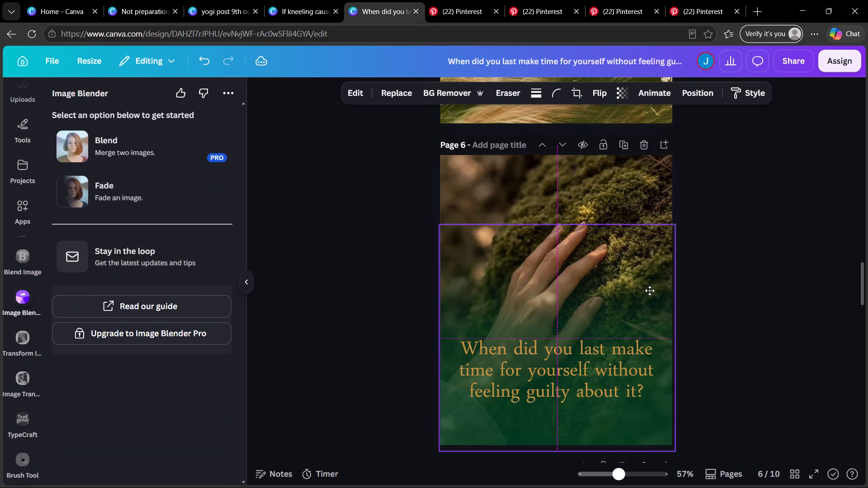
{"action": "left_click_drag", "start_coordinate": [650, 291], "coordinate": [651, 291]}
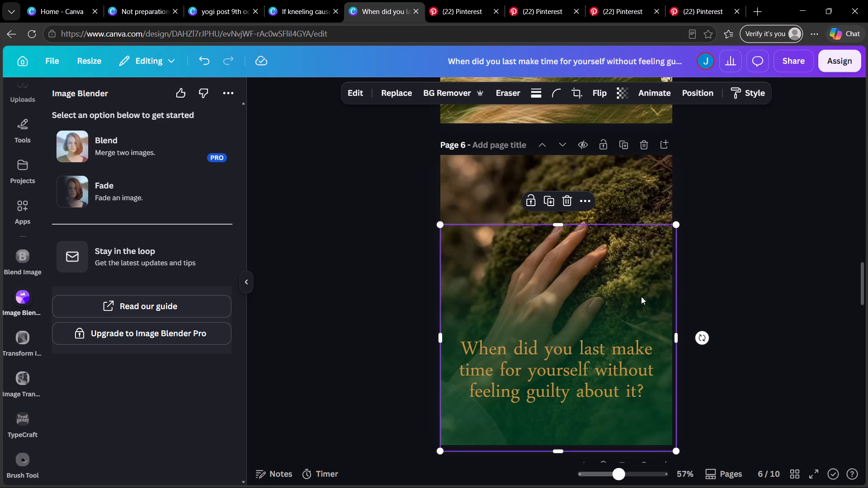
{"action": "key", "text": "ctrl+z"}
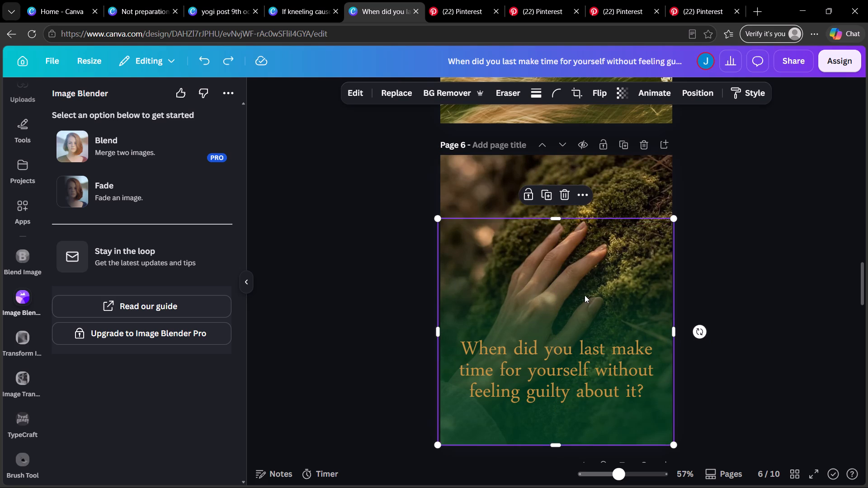
Undo the earlier edits to page 6's green gradient, back to the two overlapping copies covering the quote.
{"action": "key", "text": "ctrl+z"}
{"action": "key", "text": "ctrl+z"}
{"action": "key", "text": "ctrl+z"}
{"action": "key", "text": "ctrl+z"}
{"action": "key", "text": "ctrl+z"}
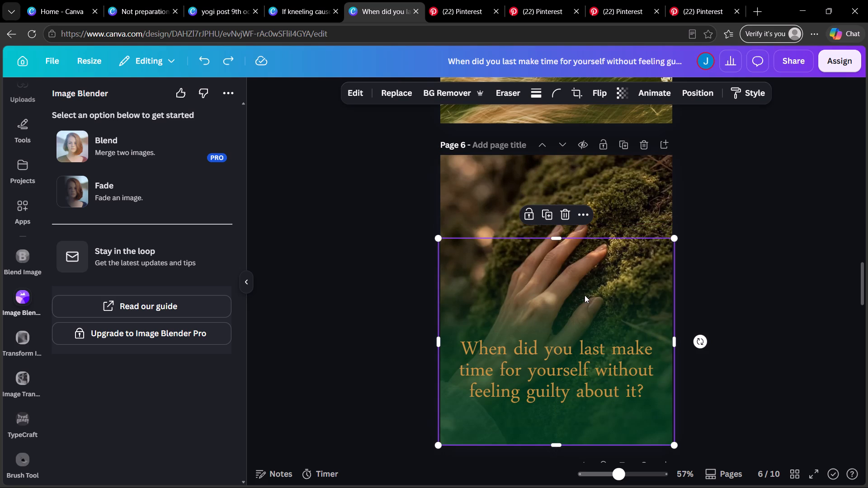
{"action": "key", "text": "ctrl+z"}
{"action": "key", "text": "ctrl+z"}
{"action": "key", "text": "ctrl+z"}
{"action": "key", "text": "ctrl+z"}
{"action": "key", "text": "ctrl+z"}
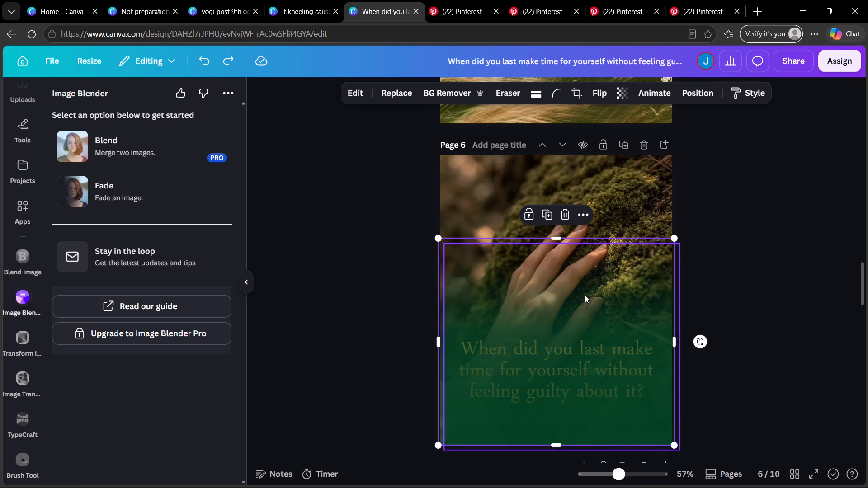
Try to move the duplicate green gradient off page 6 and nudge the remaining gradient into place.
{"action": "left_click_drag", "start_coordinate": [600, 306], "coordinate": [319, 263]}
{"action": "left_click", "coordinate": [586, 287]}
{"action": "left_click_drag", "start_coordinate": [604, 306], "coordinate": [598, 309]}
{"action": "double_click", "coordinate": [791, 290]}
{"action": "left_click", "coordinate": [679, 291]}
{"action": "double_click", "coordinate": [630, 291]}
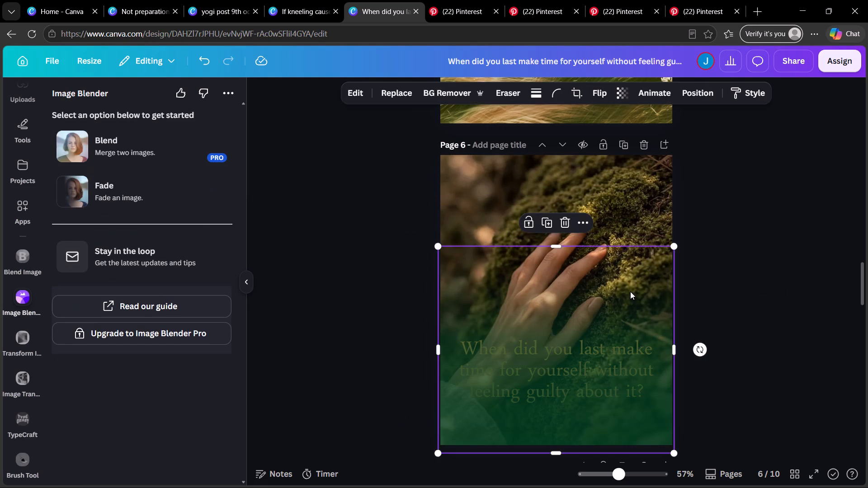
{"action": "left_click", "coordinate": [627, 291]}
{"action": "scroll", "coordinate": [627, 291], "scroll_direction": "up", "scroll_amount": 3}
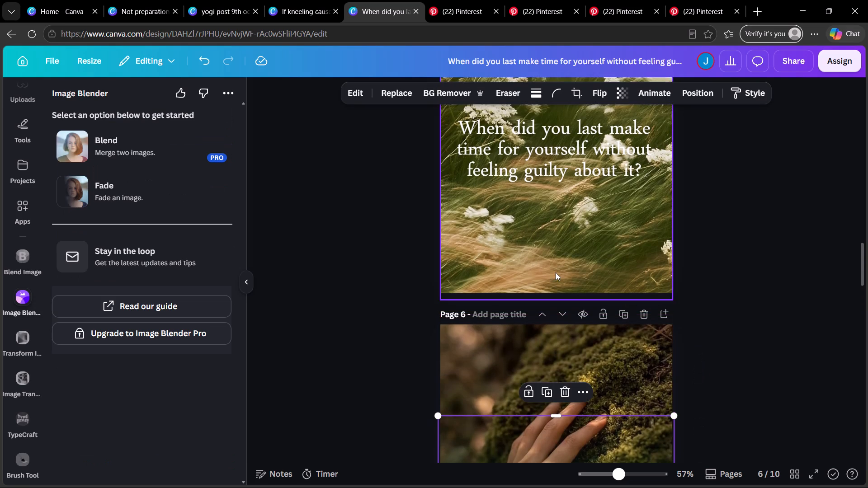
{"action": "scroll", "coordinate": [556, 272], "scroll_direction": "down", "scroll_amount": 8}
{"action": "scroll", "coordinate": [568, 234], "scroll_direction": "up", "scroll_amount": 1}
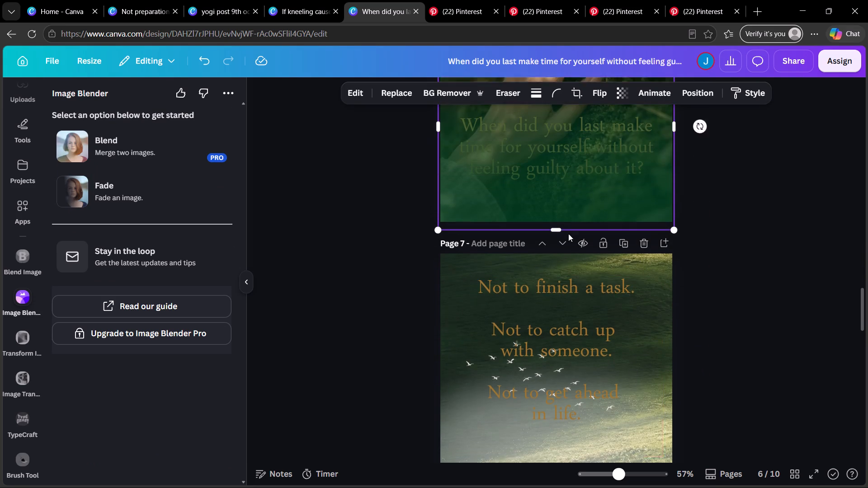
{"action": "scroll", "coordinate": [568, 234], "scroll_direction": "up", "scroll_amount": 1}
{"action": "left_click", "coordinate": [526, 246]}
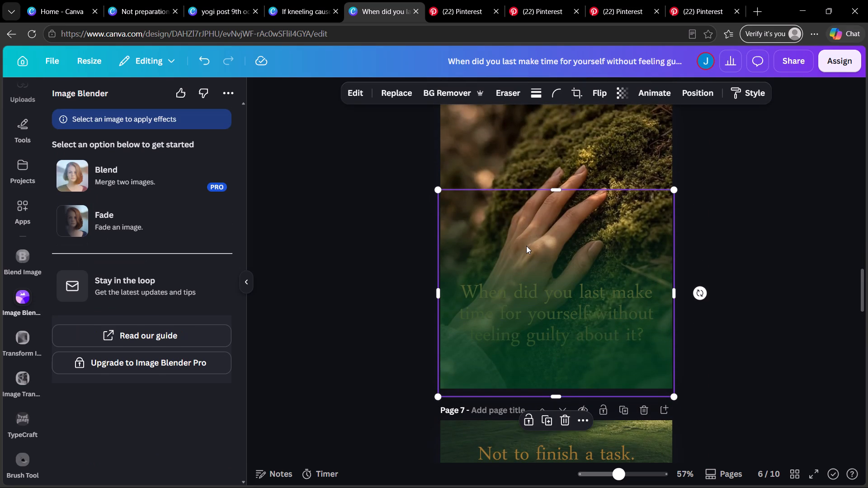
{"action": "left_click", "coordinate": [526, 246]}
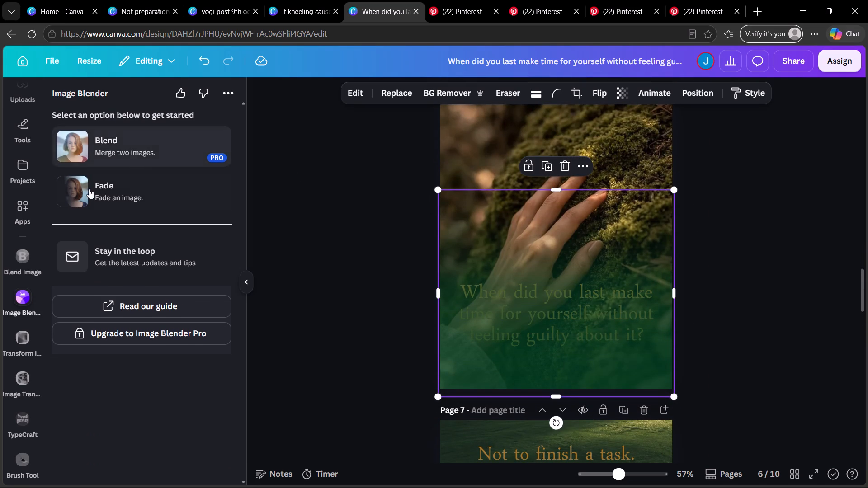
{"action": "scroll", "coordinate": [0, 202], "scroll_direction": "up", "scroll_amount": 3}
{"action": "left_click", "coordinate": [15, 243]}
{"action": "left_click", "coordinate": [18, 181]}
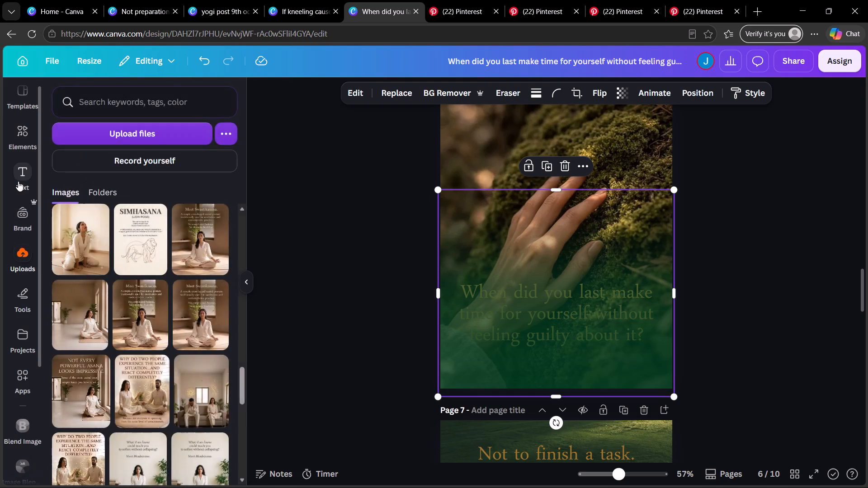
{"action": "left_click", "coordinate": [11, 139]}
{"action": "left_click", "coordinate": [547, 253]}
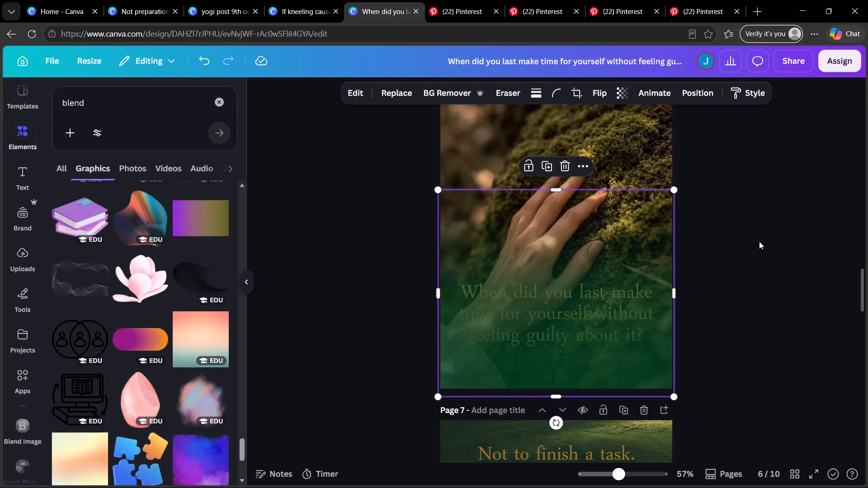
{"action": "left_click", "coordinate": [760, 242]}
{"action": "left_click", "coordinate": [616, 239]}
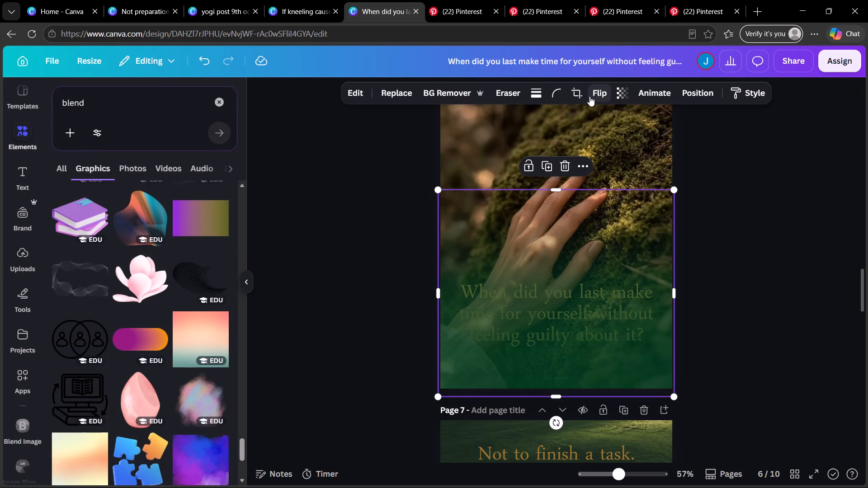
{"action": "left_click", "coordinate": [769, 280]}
Keep undoing page 6's edits until the large green gradient is back in its recolourable form.
{"action": "key", "text": "ctrl+z"}
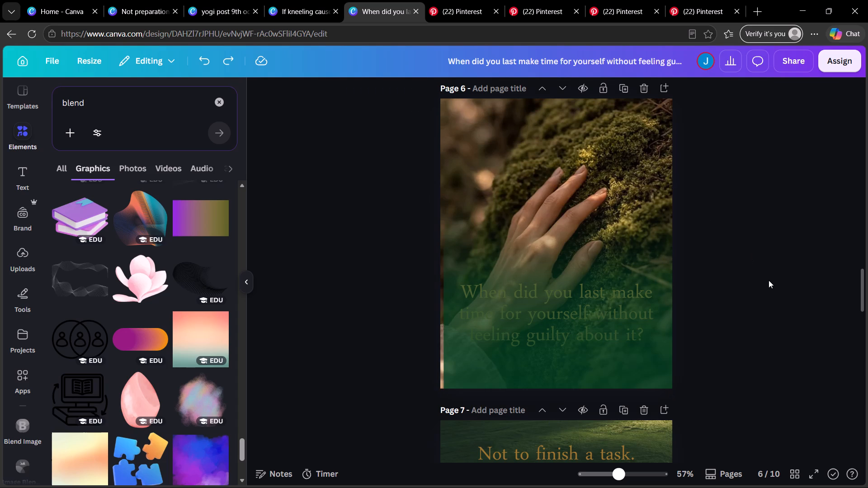
{"action": "key", "text": "ctrl+z"}
{"action": "key", "text": "ctrl+z"}
{"action": "key", "text": "ctrl+z"}
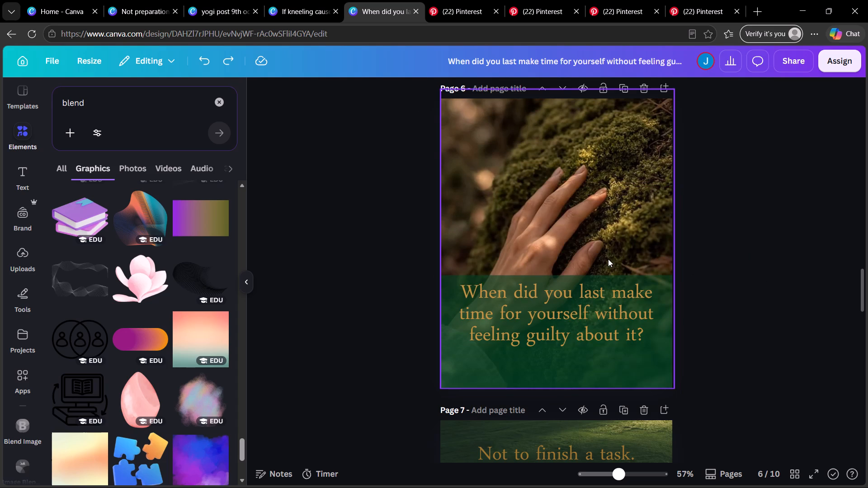
{"action": "left_click", "coordinate": [663, 364]}
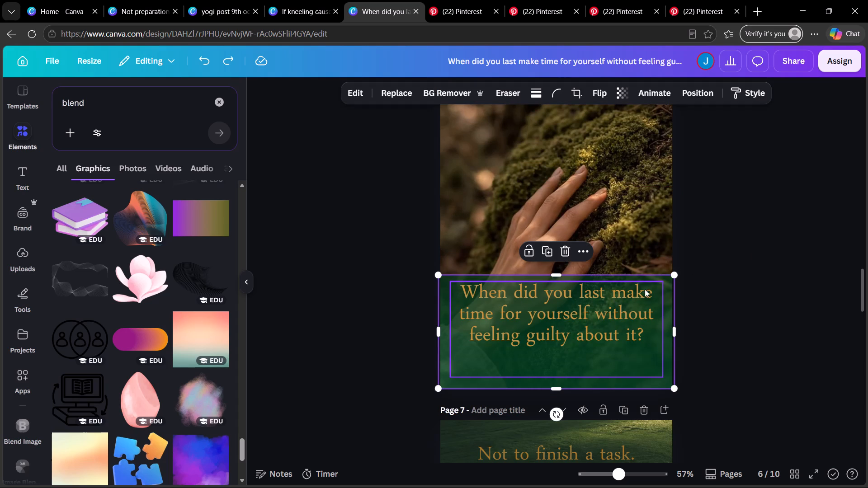
{"action": "key", "text": "ctrl+z"}
{"action": "key", "text": "ctrl+z"}
{"action": "key", "text": "ctrl+z"}
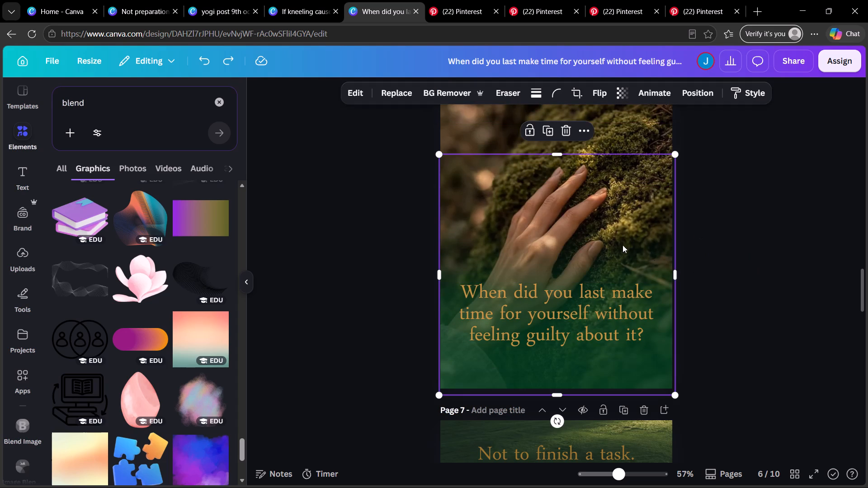
{"action": "left_click", "coordinate": [620, 242]}
{"action": "left_click_drag", "start_coordinate": [828, 258], "coordinate": [818, 257]}
{"action": "left_click", "coordinate": [560, 217]}
{"action": "key", "text": "ctrl+z"}
{"action": "key", "text": "ctrl+z"}
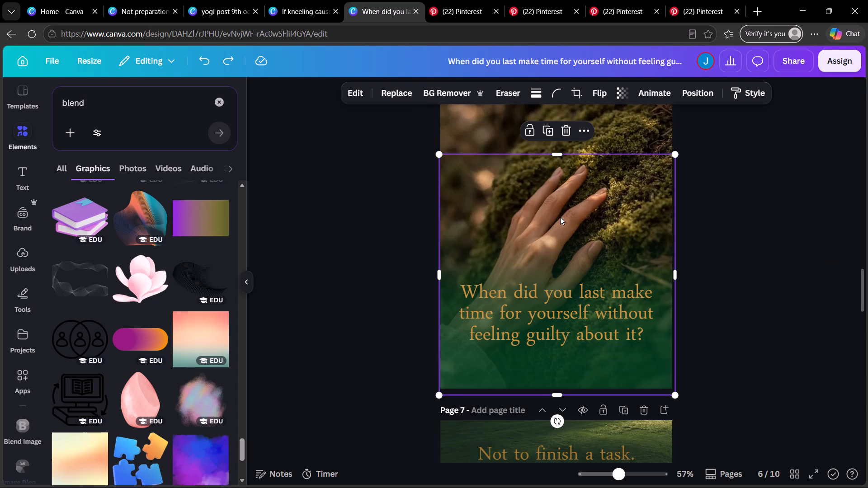
{"action": "key", "text": "ctrl+z"}
{"action": "key", "text": "ctrl+z"}
{"action": "key", "text": "ctrl+z"}
{"action": "key", "text": "ctrl+z"}
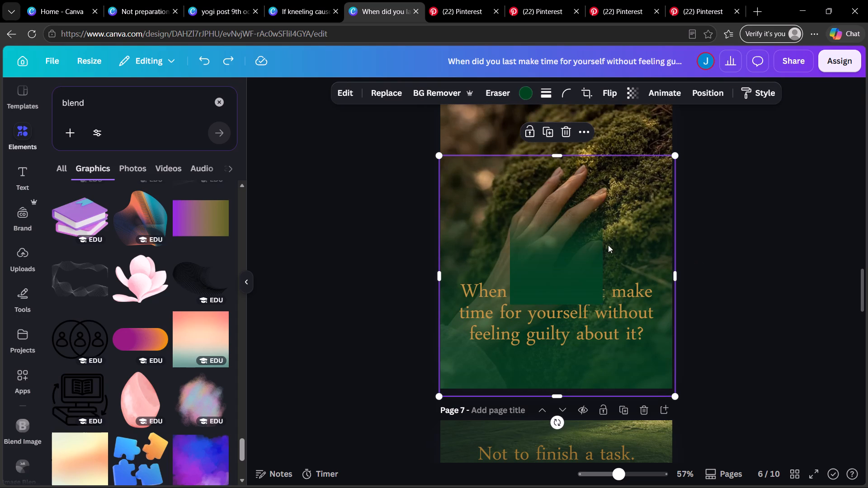
Move the small extra green gradient off page 6, away from the quote text.
{"action": "left_click_drag", "start_coordinate": [582, 242], "coordinate": [327, 263]}
Raise page 6's large green gradient and stretch its lower edge down to the bottom of the page.
{"action": "left_click_drag", "start_coordinate": [538, 253], "coordinate": [533, 240]}
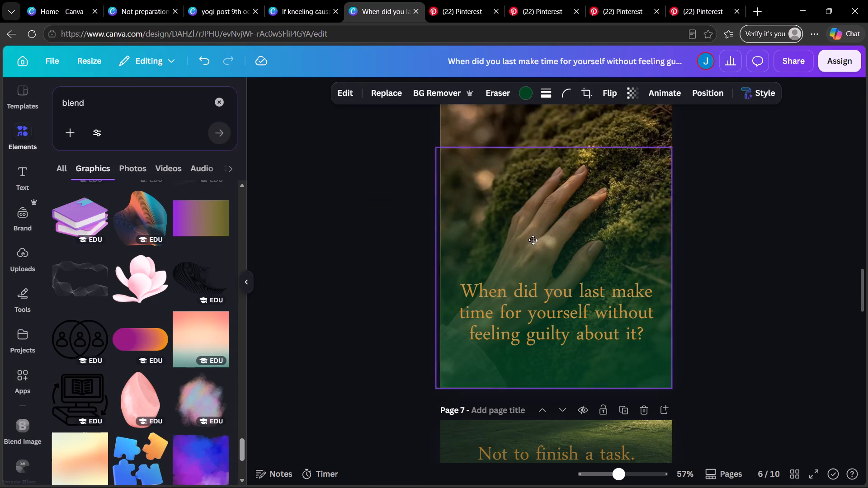
{"action": "left_click_drag", "start_coordinate": [533, 240], "coordinate": [535, 234]}
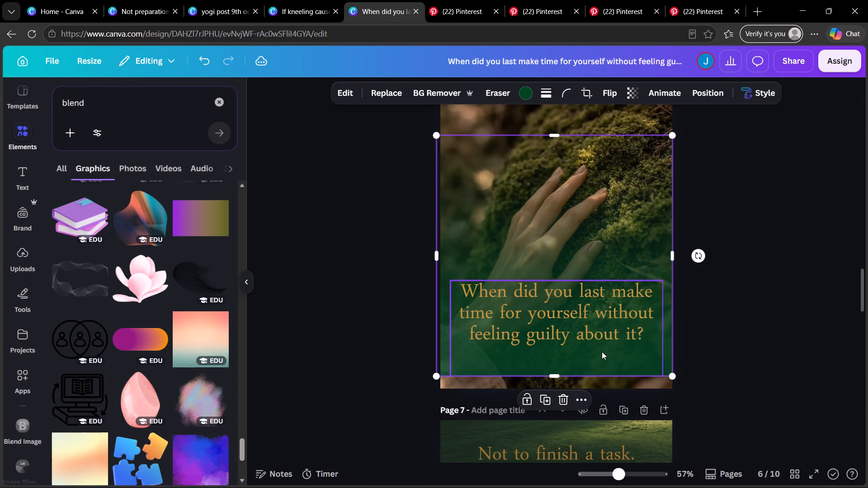
{"action": "left_click_drag", "start_coordinate": [585, 372], "coordinate": [585, 389]}
{"action": "left_click", "coordinate": [858, 314]}
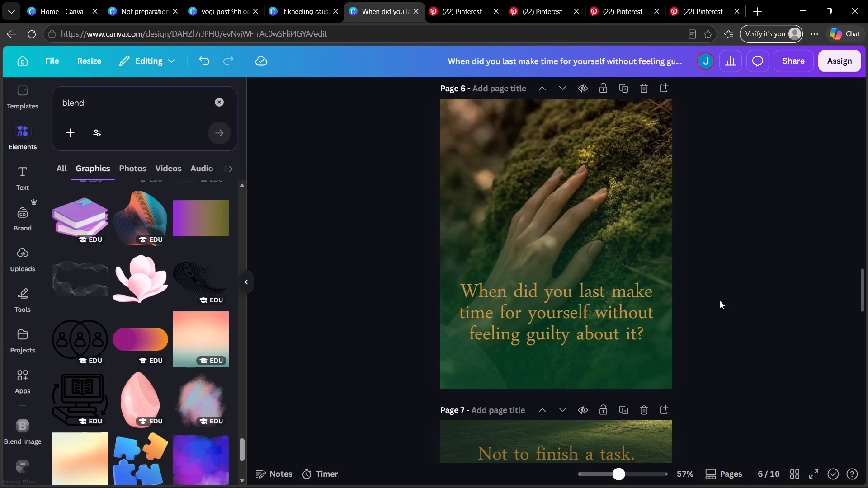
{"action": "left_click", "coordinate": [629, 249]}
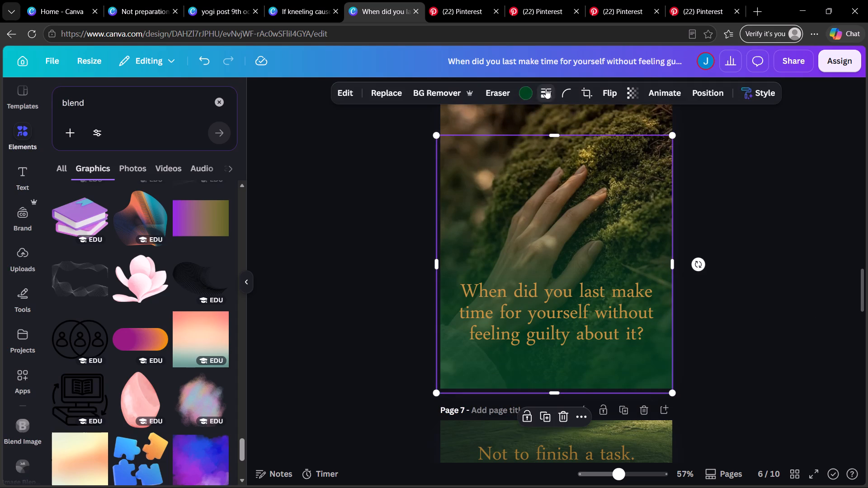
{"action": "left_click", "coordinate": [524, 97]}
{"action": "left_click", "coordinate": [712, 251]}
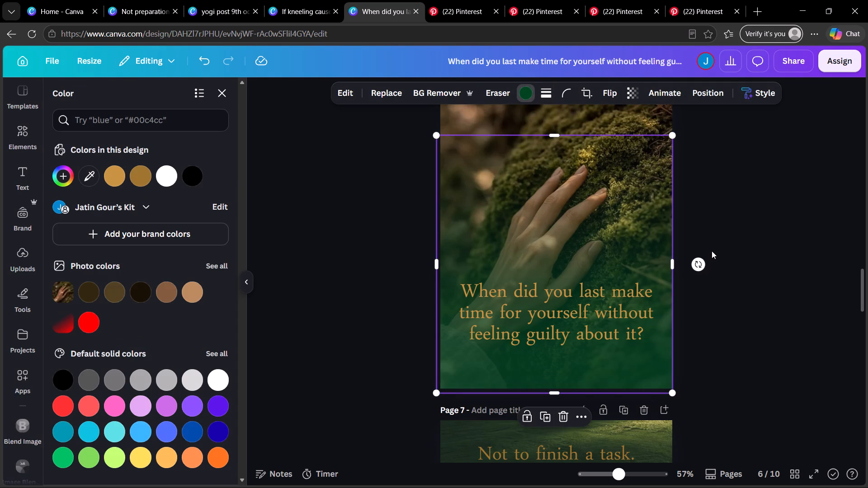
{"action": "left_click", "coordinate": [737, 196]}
Download the design as a PNG with page 6's green gradient in place.
{"action": "left_click", "coordinate": [783, 63]}
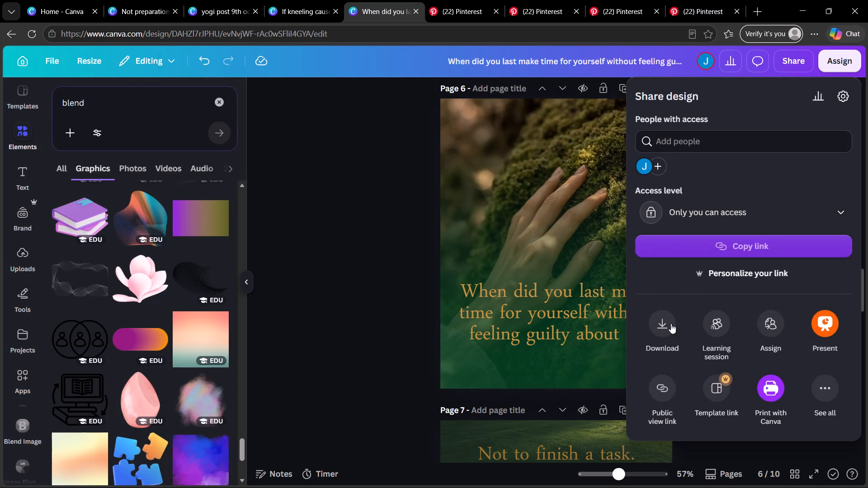
{"action": "left_click", "coordinate": [661, 341]}
{"action": "left_click", "coordinate": [740, 359]}
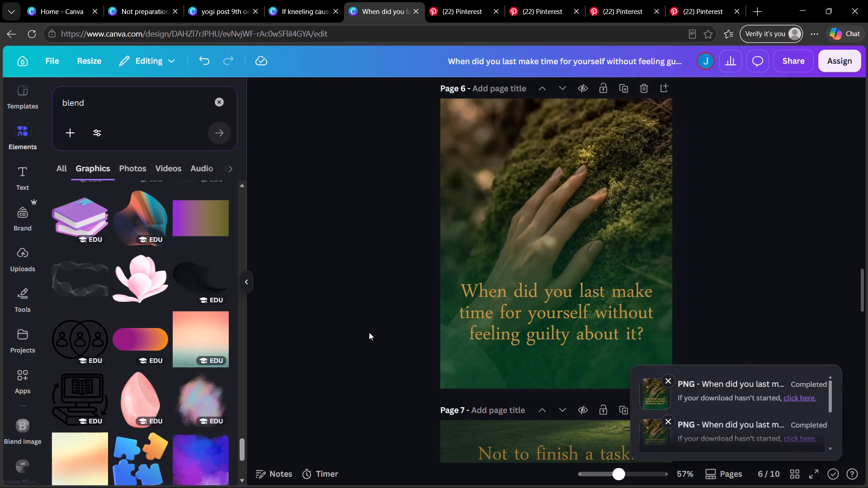
Recolour page 6's large green gradient to the copied hex code #071F16.
{"action": "left_click", "coordinate": [339, 320]}
{"action": "left_click", "coordinate": [613, 264]}
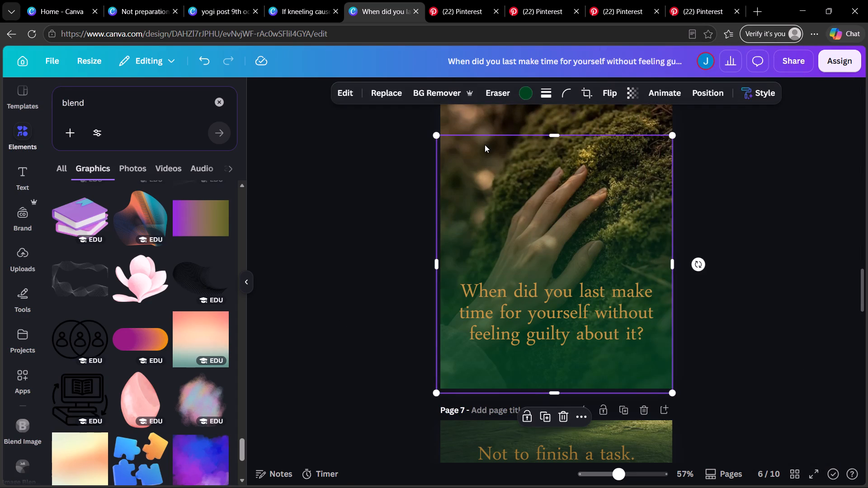
{"action": "left_click", "coordinate": [519, 96]}
{"action": "left_click", "coordinate": [151, 127]}
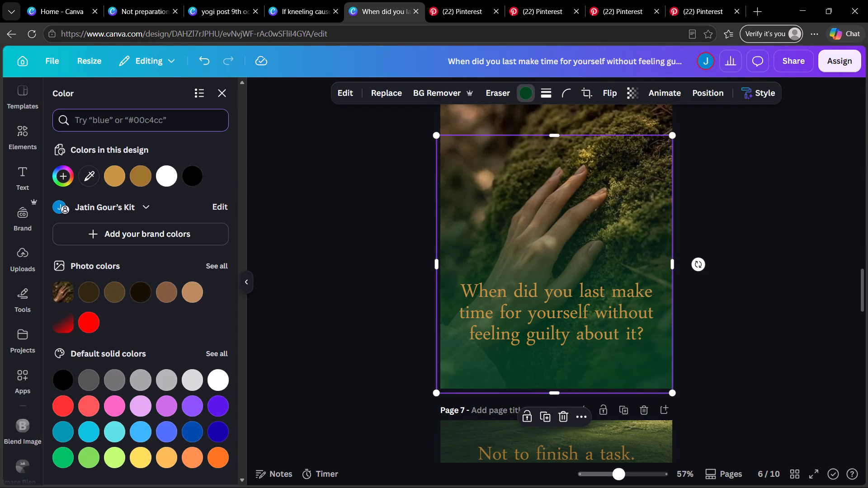
{"action": "key", "text": "ctrl+v"}
{"action": "left_click", "coordinate": [61, 175]}
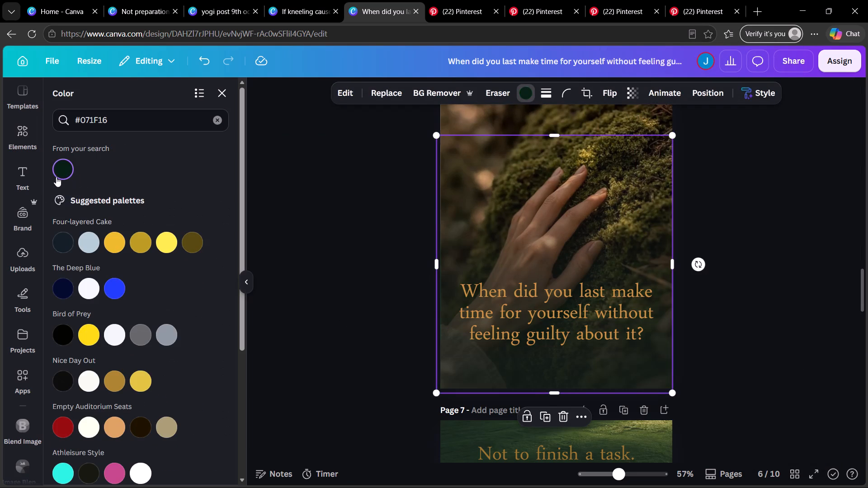
{"action": "double_click", "coordinate": [736, 180]}
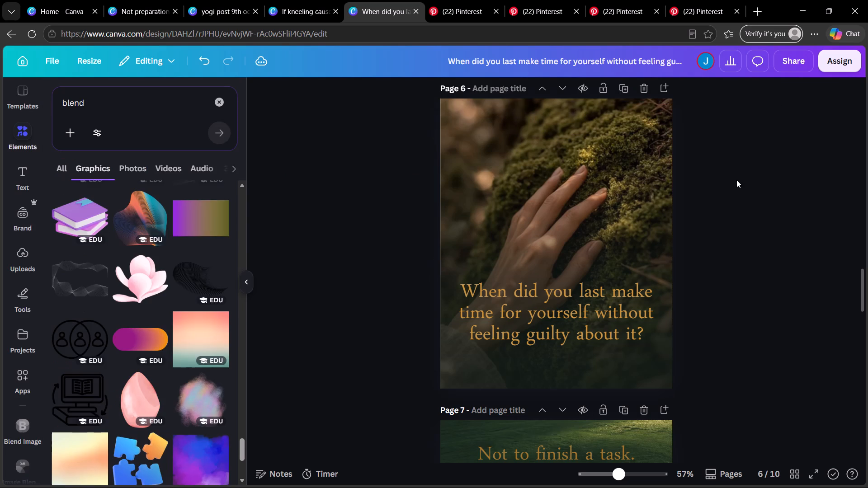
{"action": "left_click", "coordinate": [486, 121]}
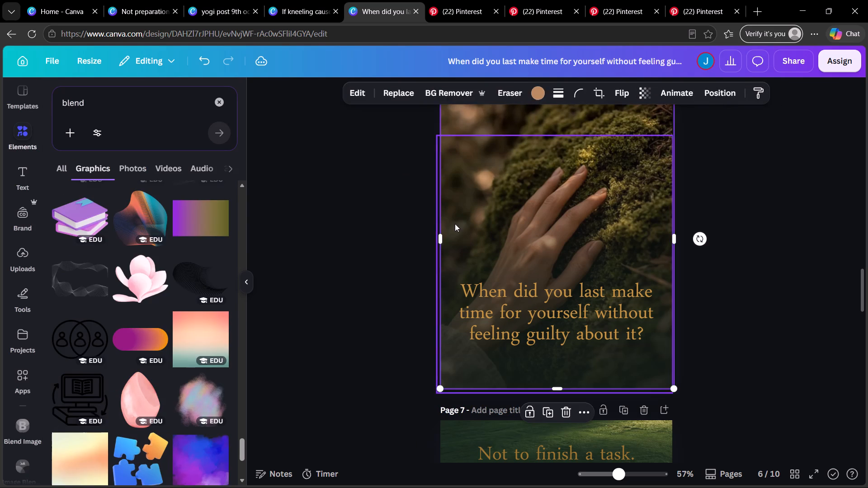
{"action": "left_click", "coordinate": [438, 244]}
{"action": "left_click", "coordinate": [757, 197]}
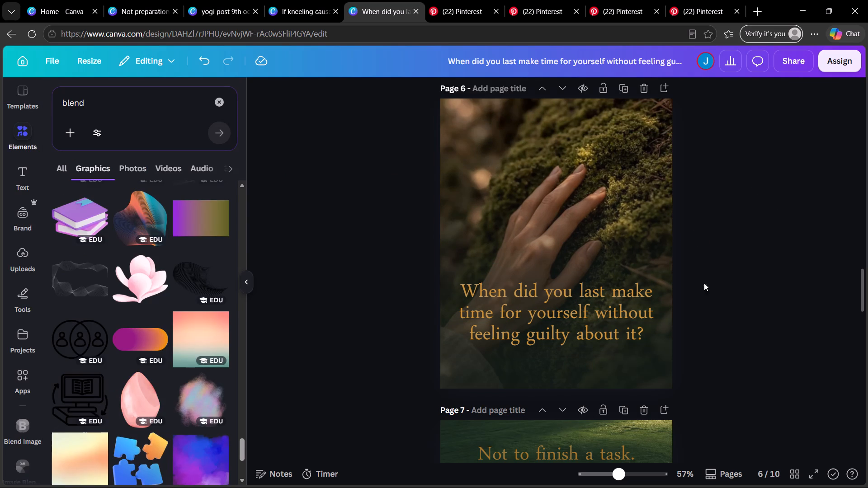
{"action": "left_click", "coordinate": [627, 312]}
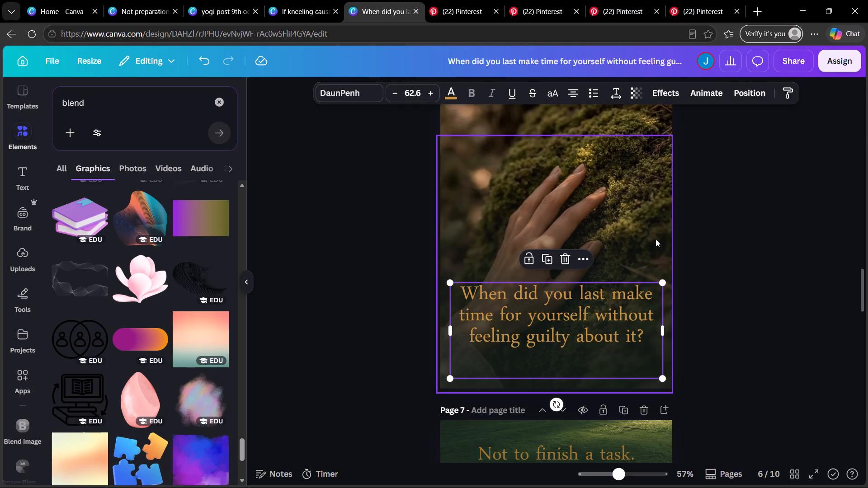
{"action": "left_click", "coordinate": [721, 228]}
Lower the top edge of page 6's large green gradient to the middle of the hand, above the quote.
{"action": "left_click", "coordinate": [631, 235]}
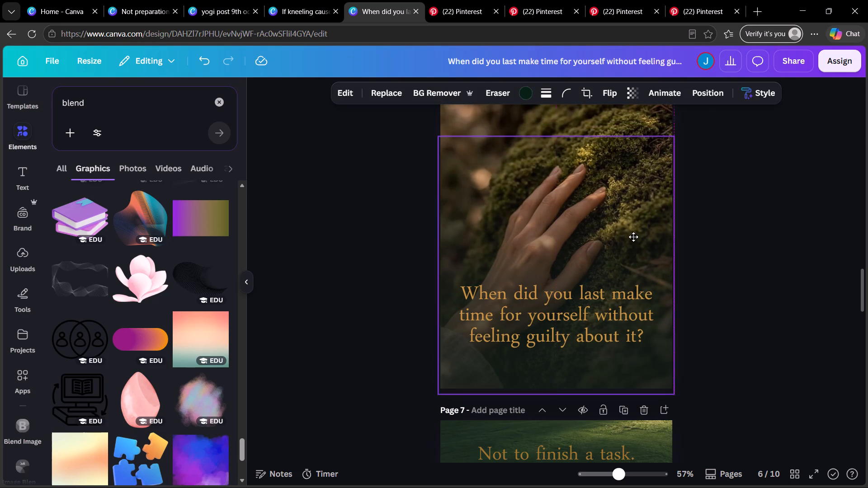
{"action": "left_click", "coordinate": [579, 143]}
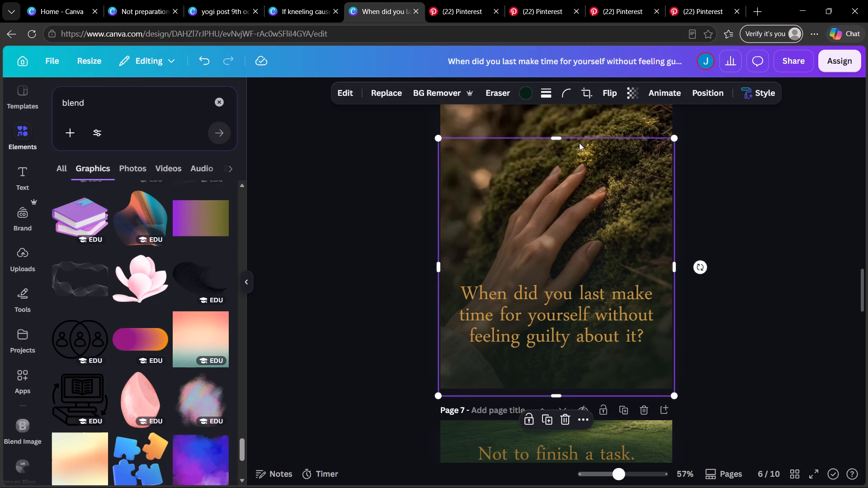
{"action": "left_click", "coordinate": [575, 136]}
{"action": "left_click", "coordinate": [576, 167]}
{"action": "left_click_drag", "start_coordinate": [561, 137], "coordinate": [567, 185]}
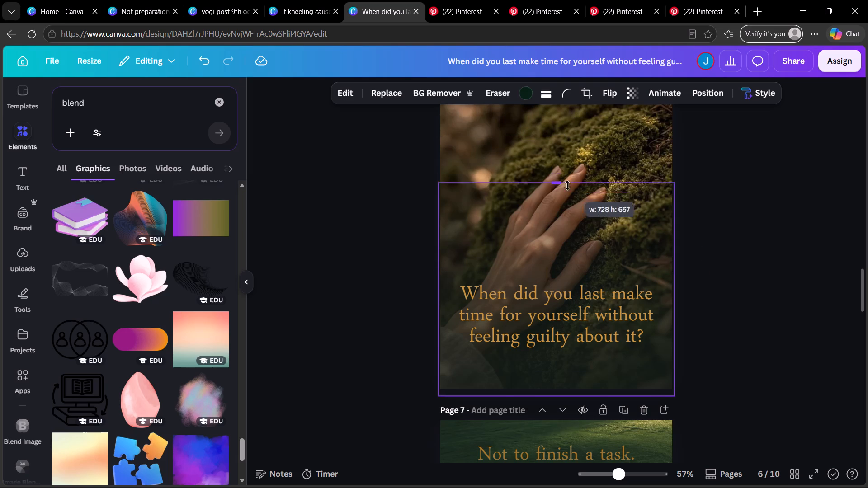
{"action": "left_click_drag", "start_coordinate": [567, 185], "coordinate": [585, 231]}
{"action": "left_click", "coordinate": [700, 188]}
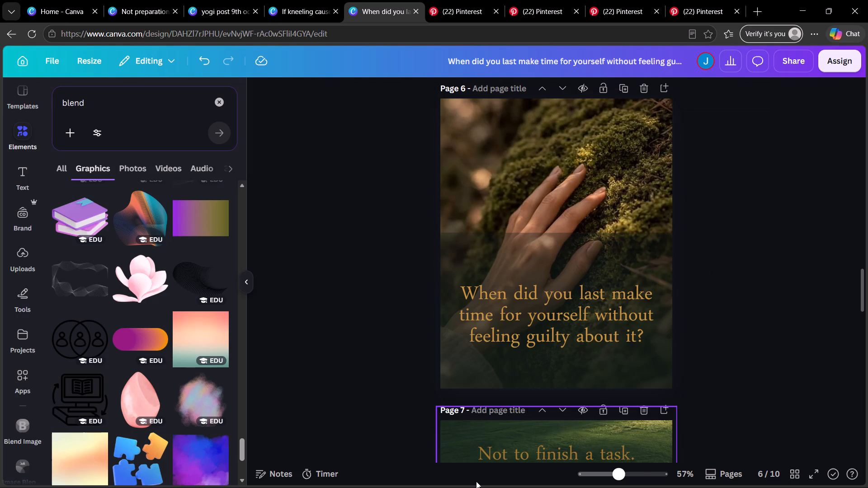
Shift page 6's large green gradient down past the page's bottom edge and stretch its top edge up to the fingertips.
{"action": "left_click", "coordinate": [547, 274]}
{"action": "left_click_drag", "start_coordinate": [547, 274], "coordinate": [545, 311]}
{"action": "left_click_drag", "start_coordinate": [554, 271], "coordinate": [557, 259]}
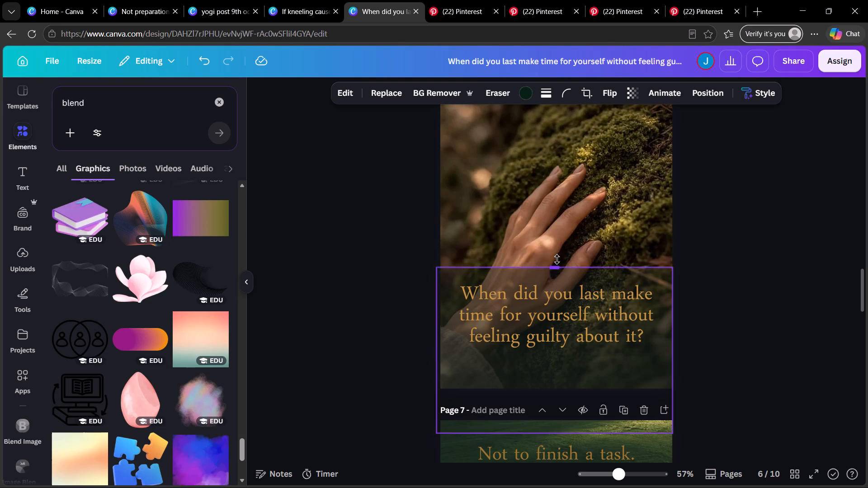
{"action": "left_click_drag", "start_coordinate": [557, 259], "coordinate": [560, 217]}
{"action": "left_click", "coordinate": [727, 206]}
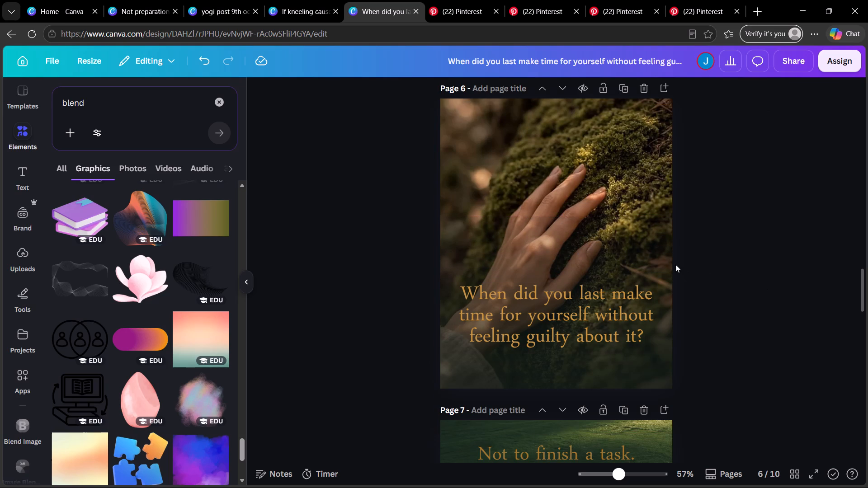
{"action": "left_click_drag", "start_coordinate": [652, 253], "coordinate": [649, 283]}
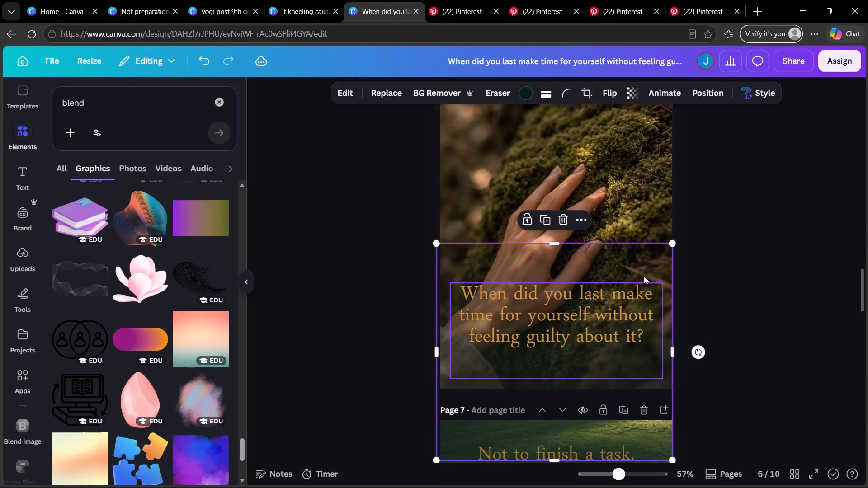
{"action": "left_click_drag", "start_coordinate": [556, 245], "coordinate": [555, 192]}
{"action": "left_click", "coordinate": [732, 203]}
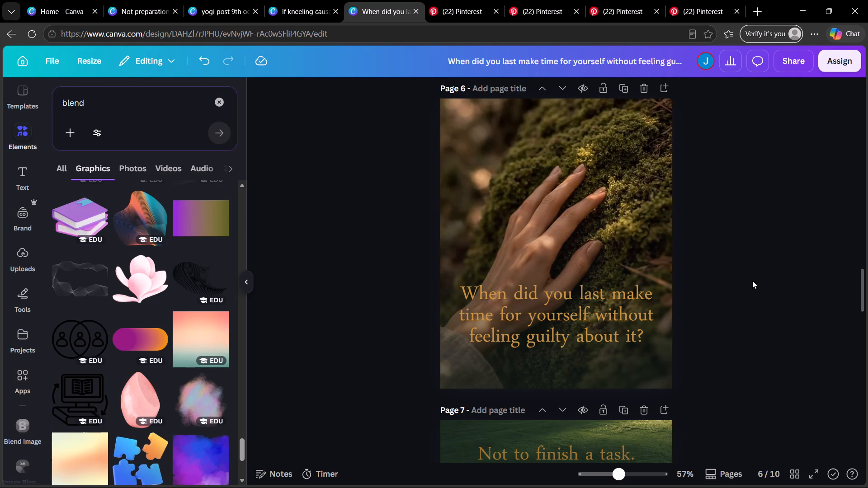
Raise page 6's large green gradient so its top sits just above the fingertips, and align it with the page's width.
{"action": "left_click", "coordinate": [644, 260]}
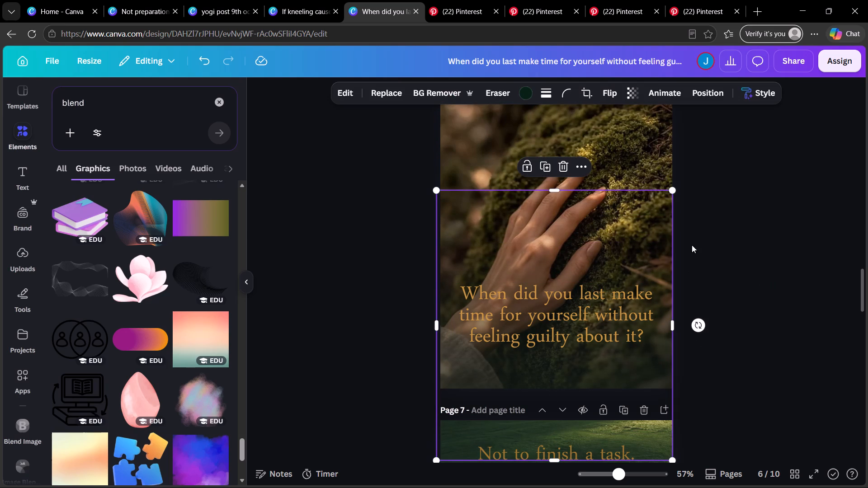
{"action": "left_click_drag", "start_coordinate": [639, 249], "coordinate": [637, 211]}
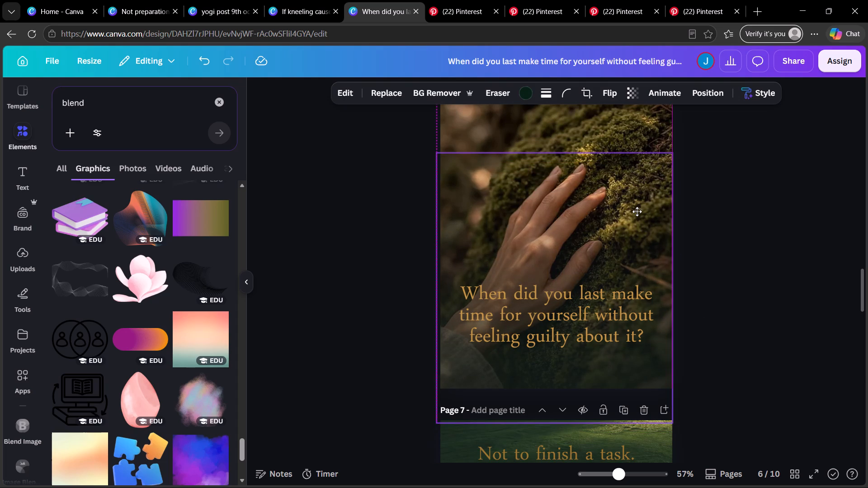
{"action": "left_click_drag", "start_coordinate": [637, 211], "coordinate": [636, 211]}
{"action": "left_click", "coordinate": [711, 235]}
{"action": "left_click_drag", "start_coordinate": [638, 247], "coordinate": [640, 247]}
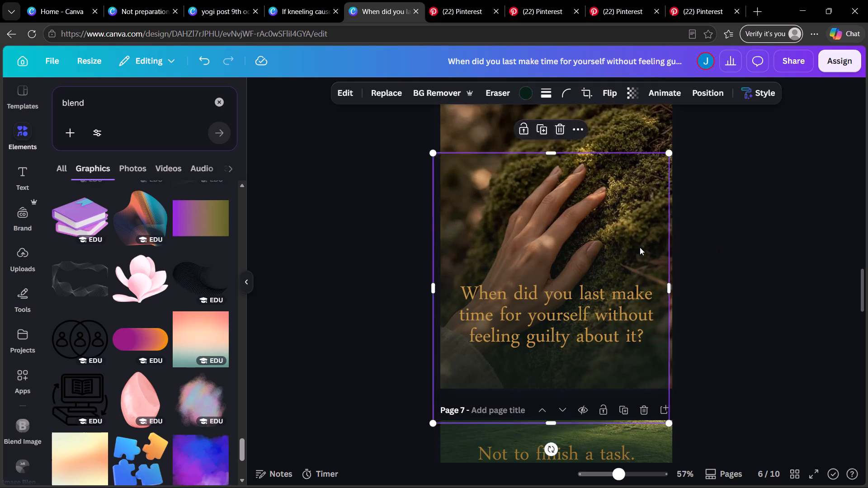
{"action": "left_click_drag", "start_coordinate": [640, 247], "coordinate": [642, 246]}
{"action": "left_click", "coordinate": [738, 235]}
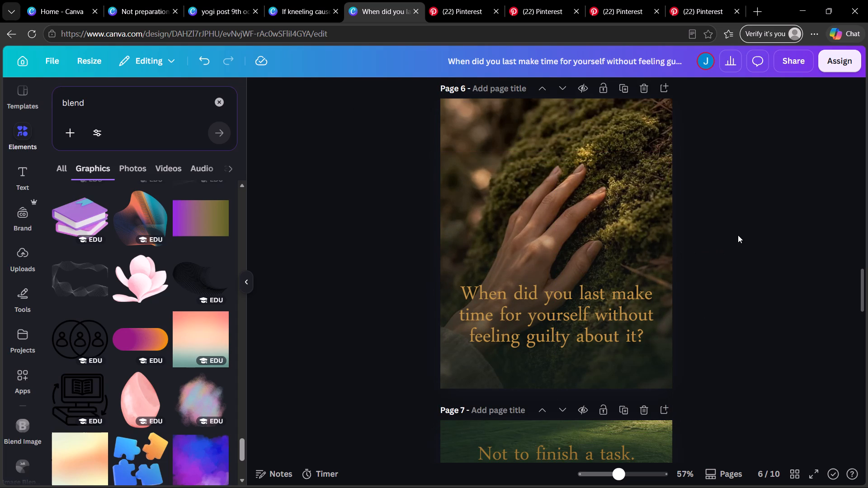
Download page 6 as a high-quality PNG with the repositioned green gradient.
{"action": "scroll", "coordinate": [743, 237], "scroll_direction": "up", "scroll_amount": 1}
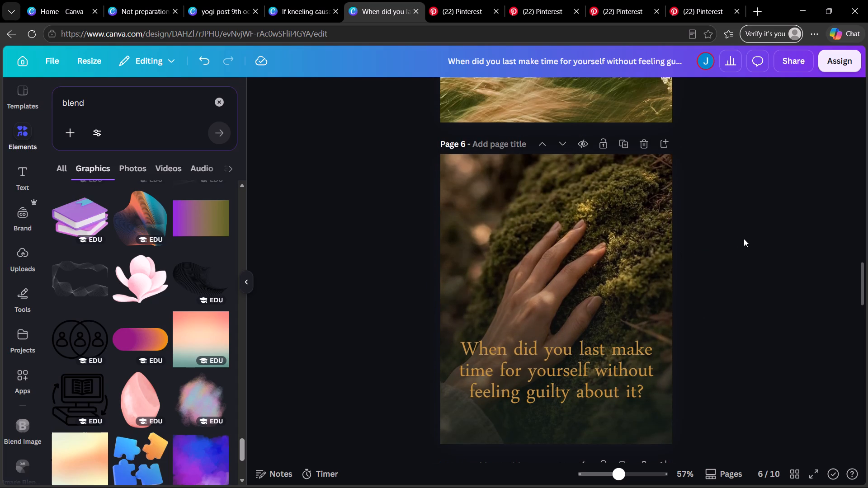
{"action": "scroll", "coordinate": [744, 239], "scroll_direction": "down", "scroll_amount": 1}
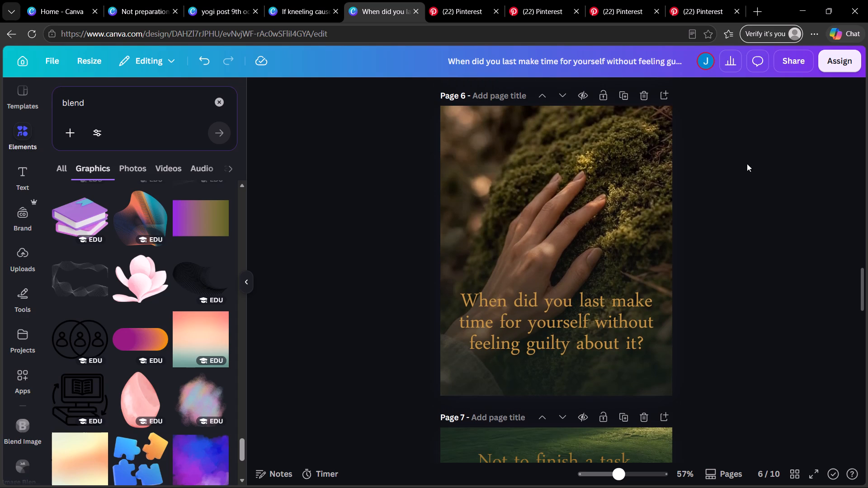
{"action": "left_click", "coordinate": [795, 68]}
{"action": "left_click", "coordinate": [669, 328]}
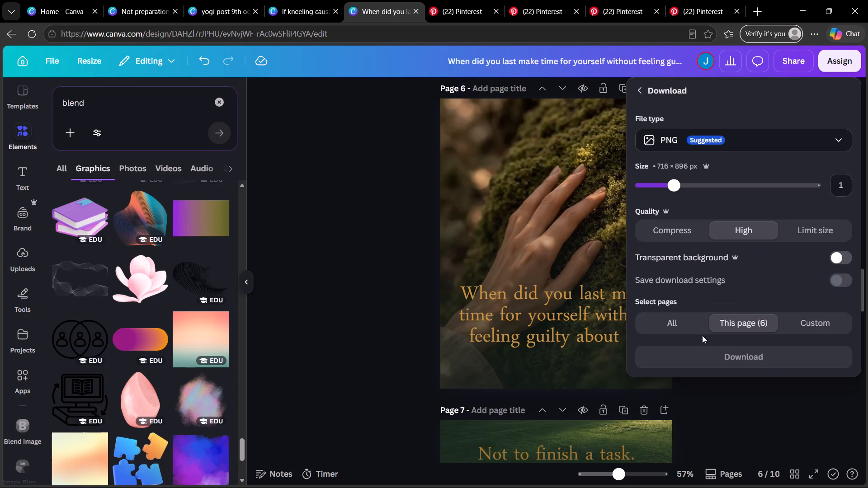
{"action": "left_click", "coordinate": [732, 358]}
{"action": "left_click", "coordinate": [732, 358]}
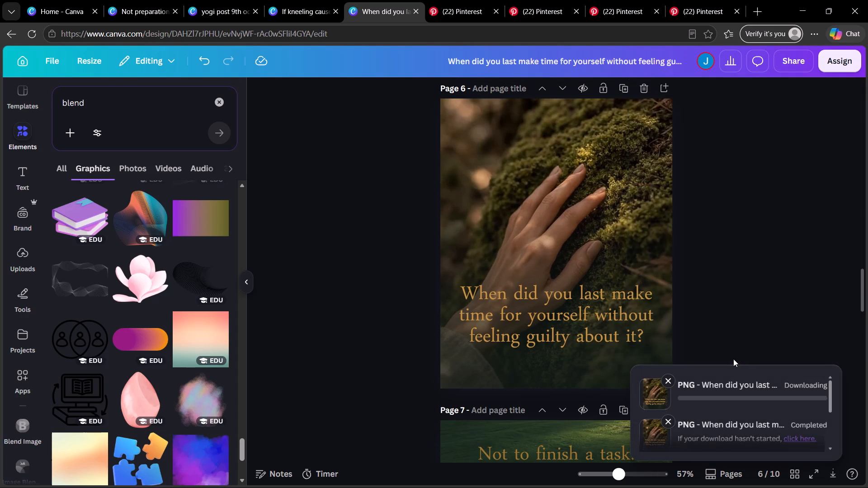
{"action": "left_click", "coordinate": [841, 276]}
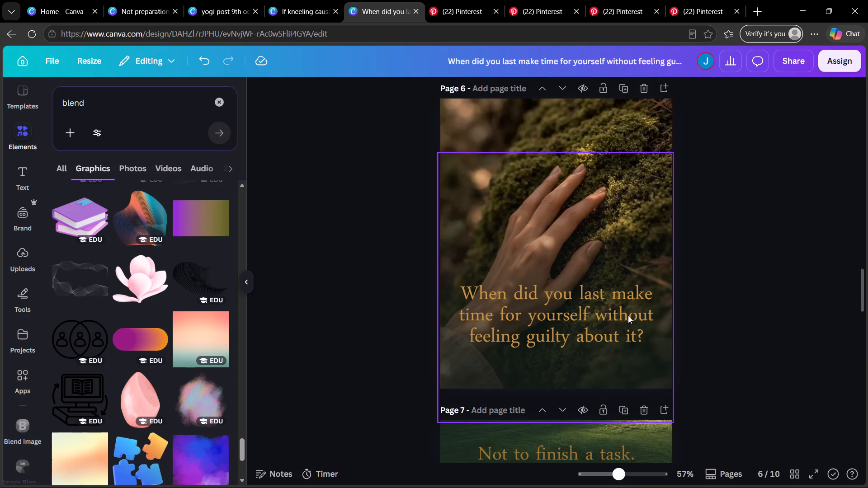
{"action": "left_click", "coordinate": [643, 262]}
{"action": "left_click", "coordinate": [524, 97]}
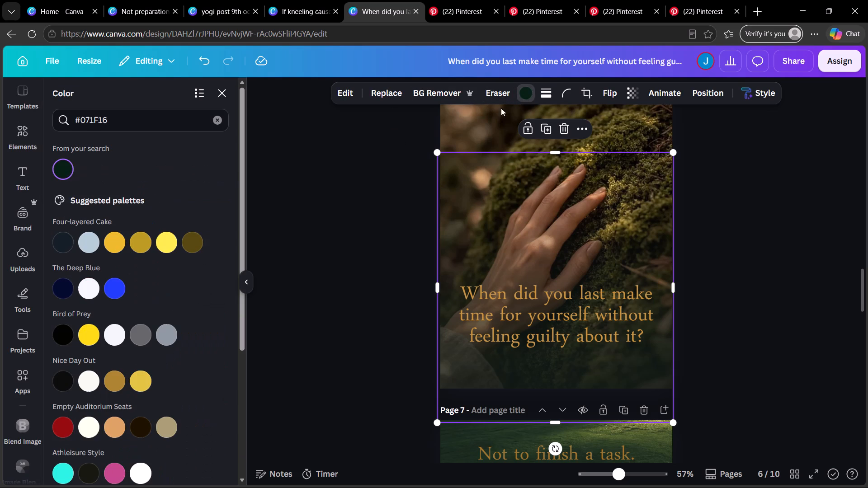
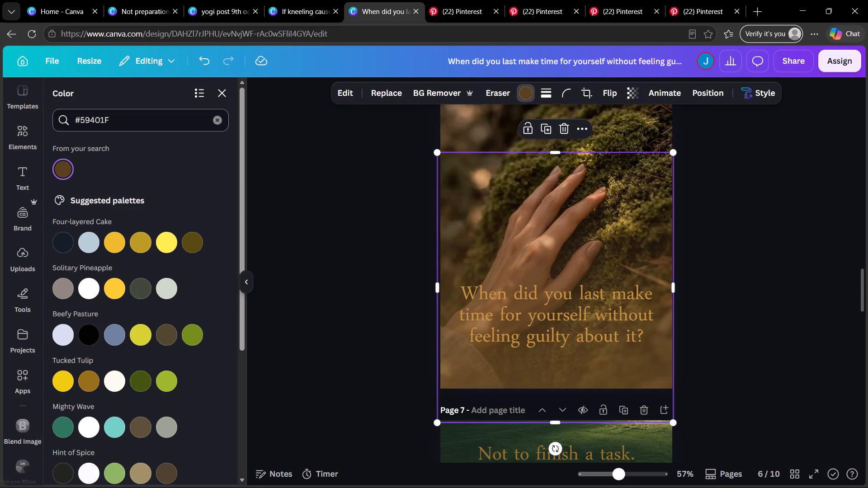
Recolour page 6's large gradient to dark brown #392719 by replacing the hex code with the copied one.
{"action": "left_click_drag", "start_coordinate": [132, 117], "coordinate": [43, 110]}
{"action": "key", "text": "ctrl+v"}
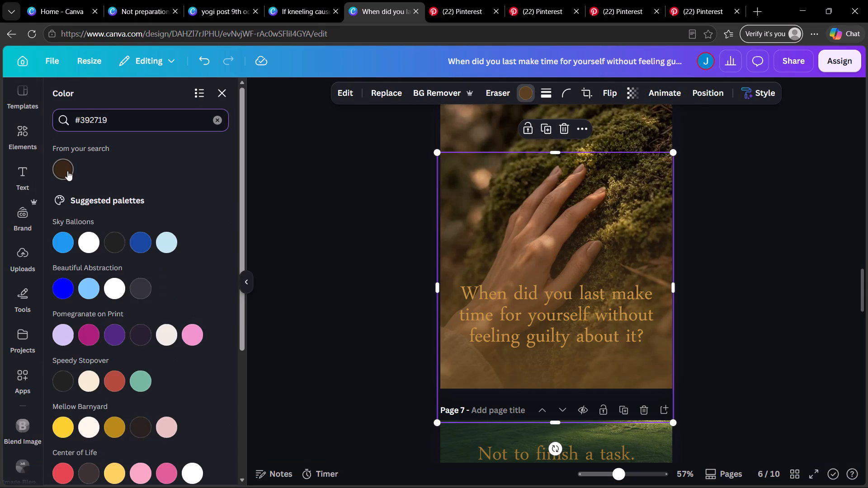
{"action": "left_click", "coordinate": [66, 170]}
{"action": "left_click", "coordinate": [802, 256]}
{"action": "left_click", "coordinate": [800, 252]}
Open the transparency setting of page 6's large brown gradient.
{"action": "left_click", "coordinate": [627, 221]}
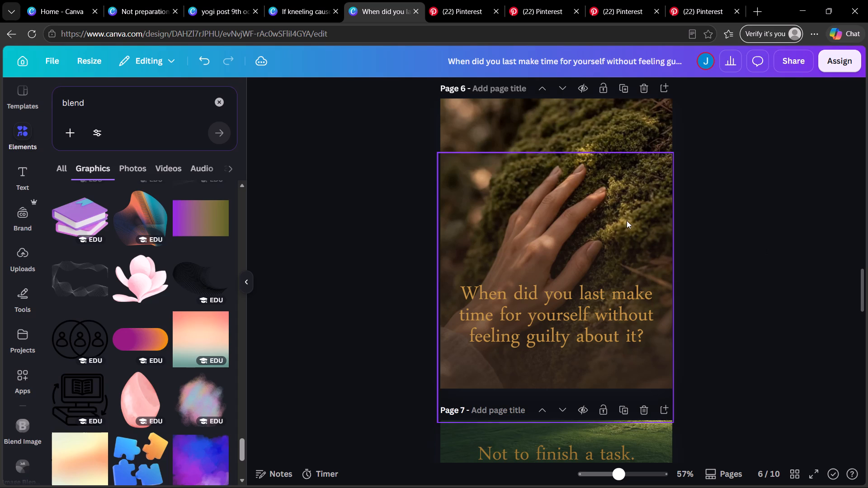
{"action": "left_click", "coordinate": [641, 95]}
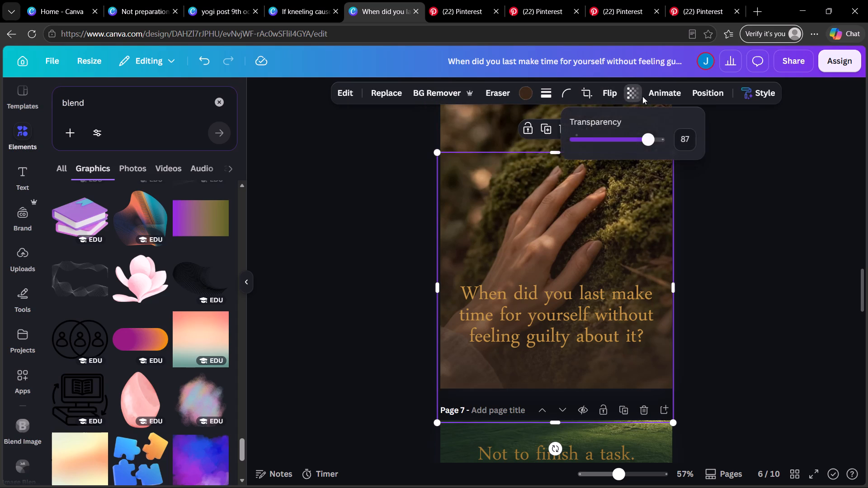
Raise the bronze gradient overlay on page 6 to the maximum transparency setting, making it fully opaque.
{"action": "left_click_drag", "start_coordinate": [652, 143], "coordinate": [700, 144]}
{"action": "double_click", "coordinate": [807, 272]}
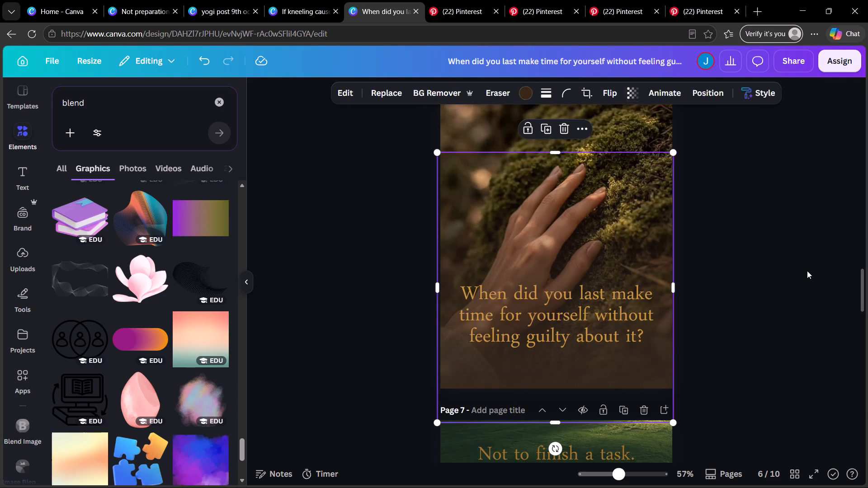
Download only page 6, the hand-on-moss quote, as a PNG image.
{"action": "scroll", "coordinate": [759, 297], "scroll_direction": "up", "scroll_amount": 1}
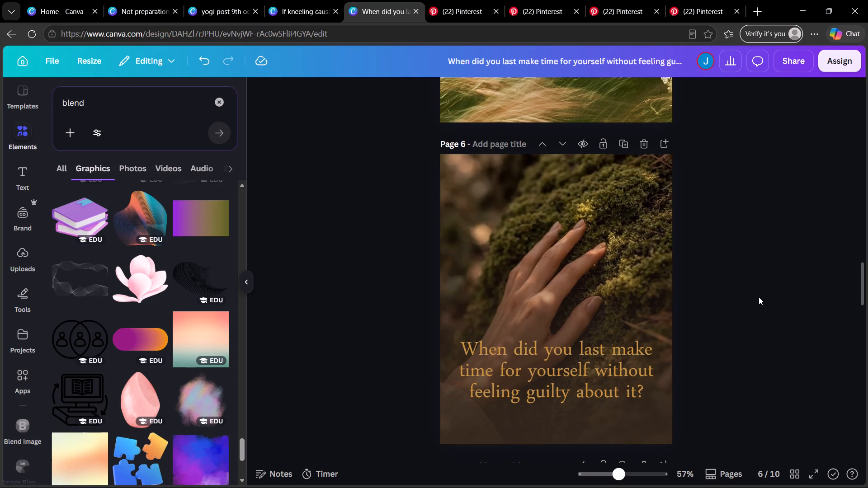
{"action": "left_click", "coordinate": [789, 67]}
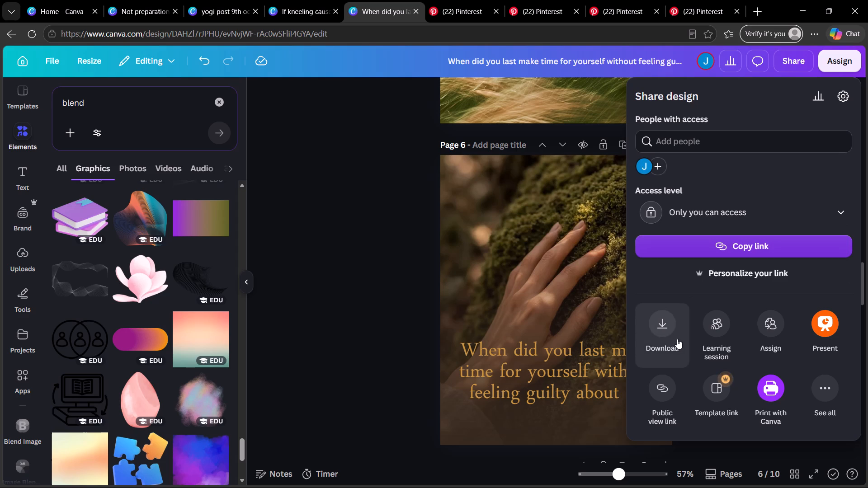
{"action": "left_click", "coordinate": [677, 339]}
{"action": "left_click", "coordinate": [734, 360]}
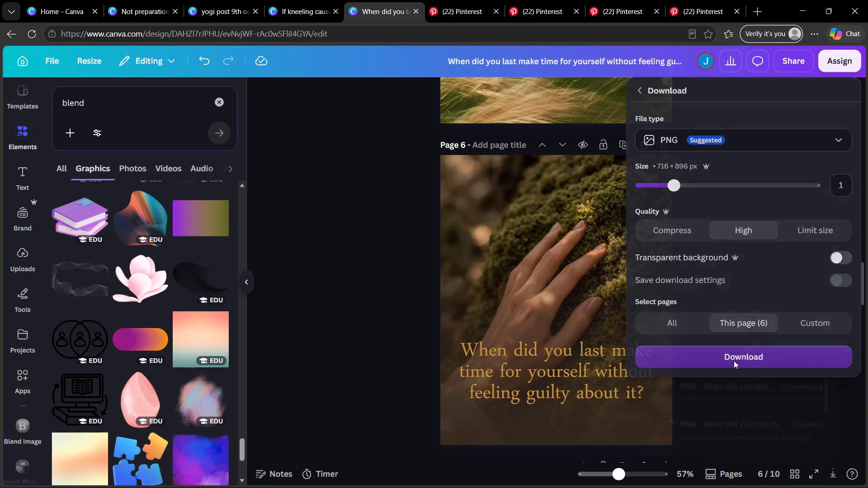
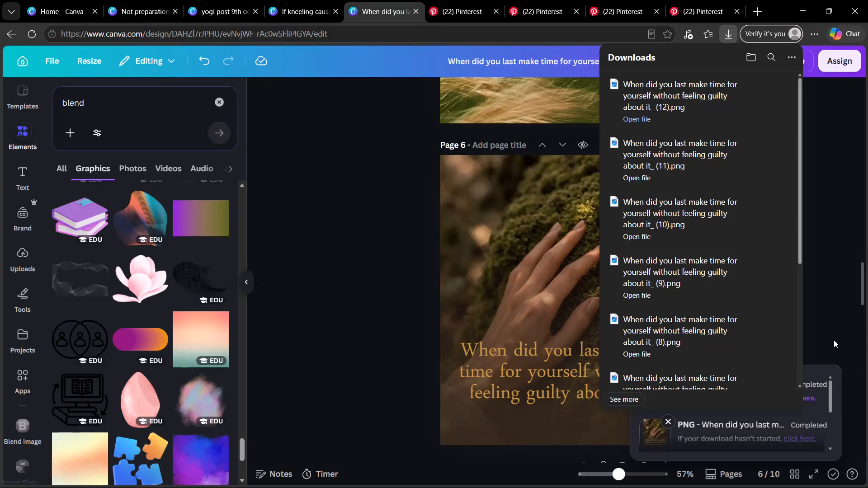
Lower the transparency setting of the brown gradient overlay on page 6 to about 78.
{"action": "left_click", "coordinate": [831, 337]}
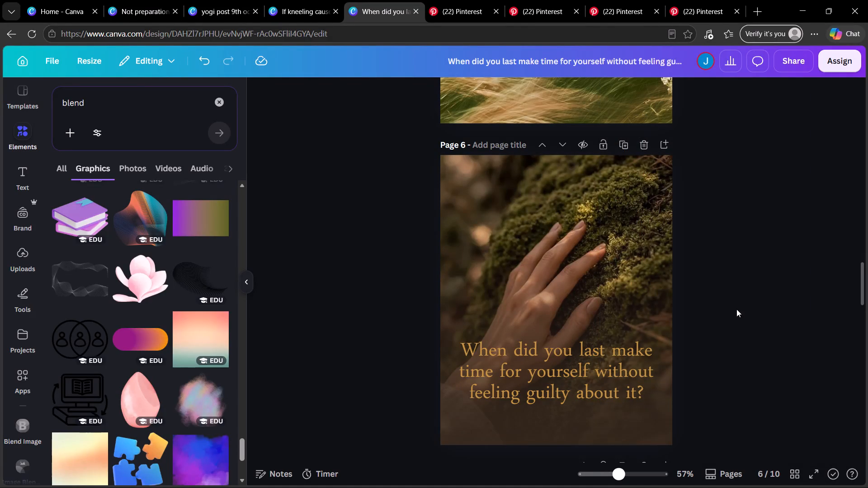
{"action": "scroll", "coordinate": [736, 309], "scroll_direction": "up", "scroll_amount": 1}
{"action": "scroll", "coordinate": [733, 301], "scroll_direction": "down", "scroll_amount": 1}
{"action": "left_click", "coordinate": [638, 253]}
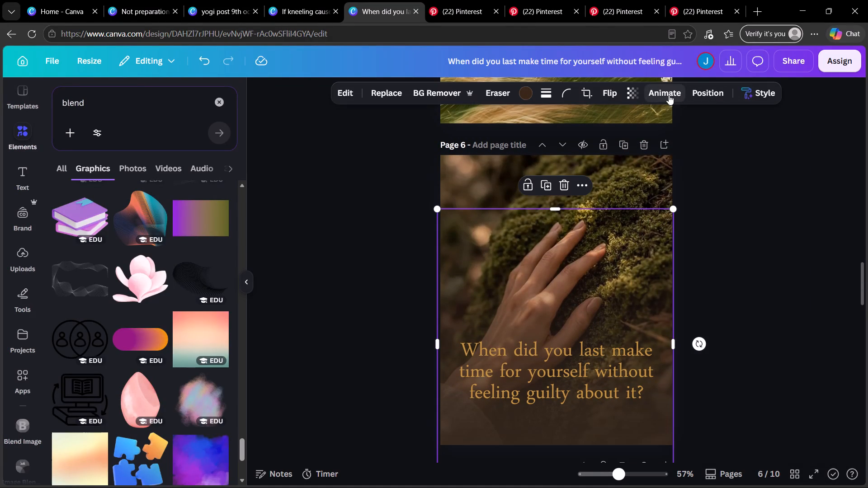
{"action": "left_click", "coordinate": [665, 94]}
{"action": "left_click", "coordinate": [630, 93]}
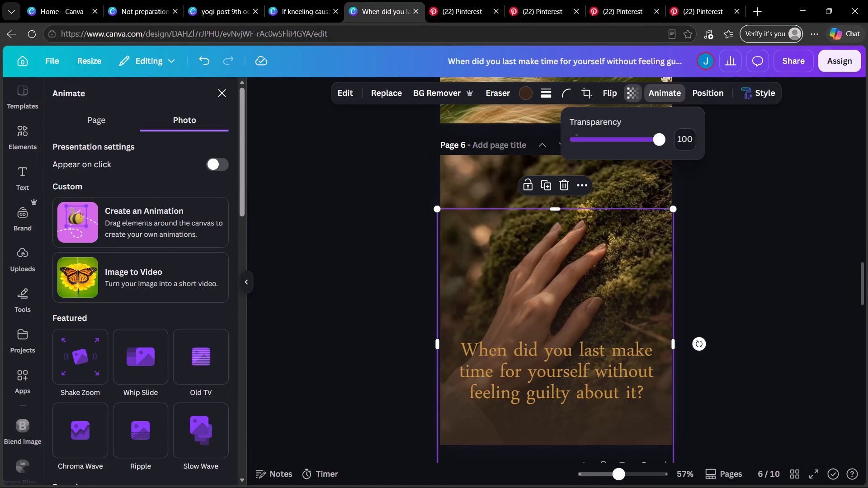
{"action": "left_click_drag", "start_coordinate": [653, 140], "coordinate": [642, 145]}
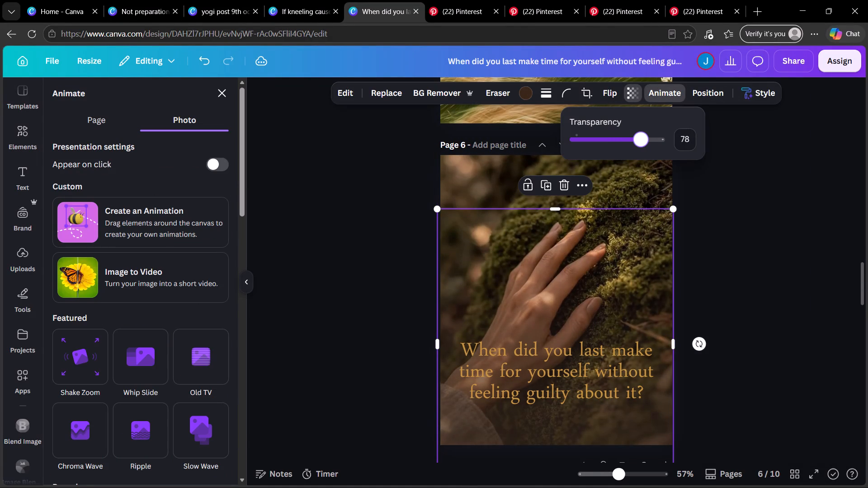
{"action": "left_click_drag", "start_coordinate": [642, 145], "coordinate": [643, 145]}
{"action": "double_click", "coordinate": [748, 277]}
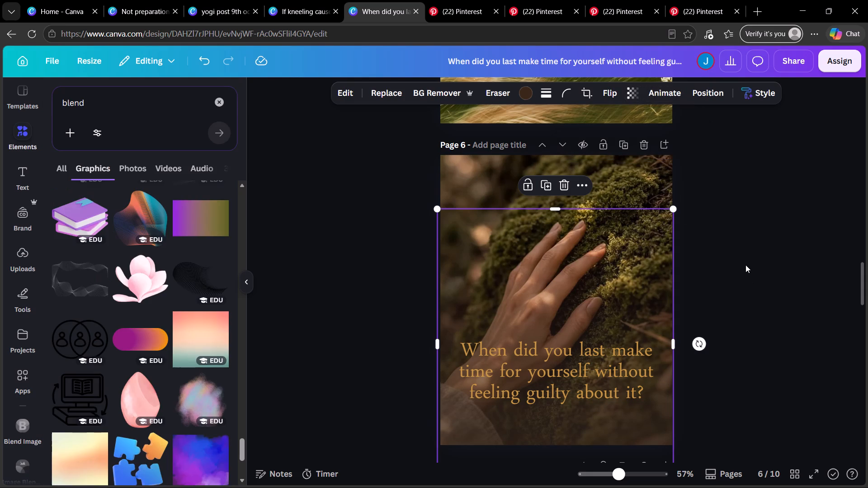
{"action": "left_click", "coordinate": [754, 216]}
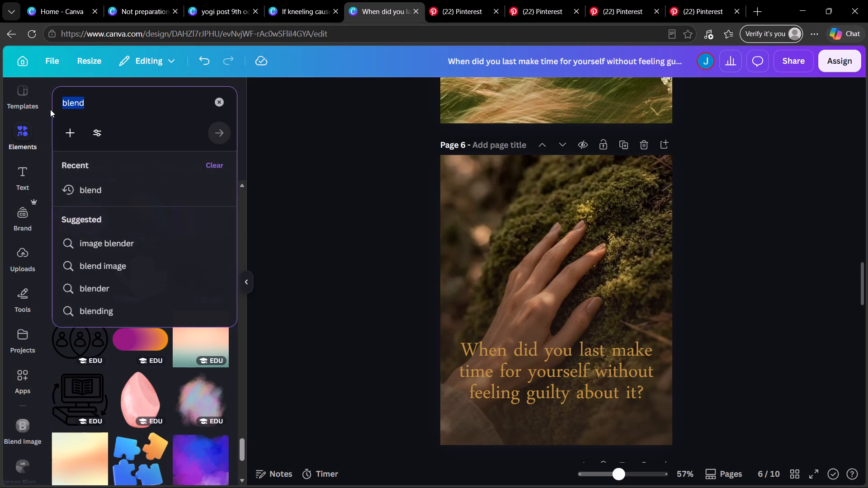
{"action": "key", "text": "ctrl+v"}
{"action": "left_click_drag", "start_coordinate": [521, 293], "coordinate": [522, 287]}
{"action": "left_click", "coordinate": [520, 94]}
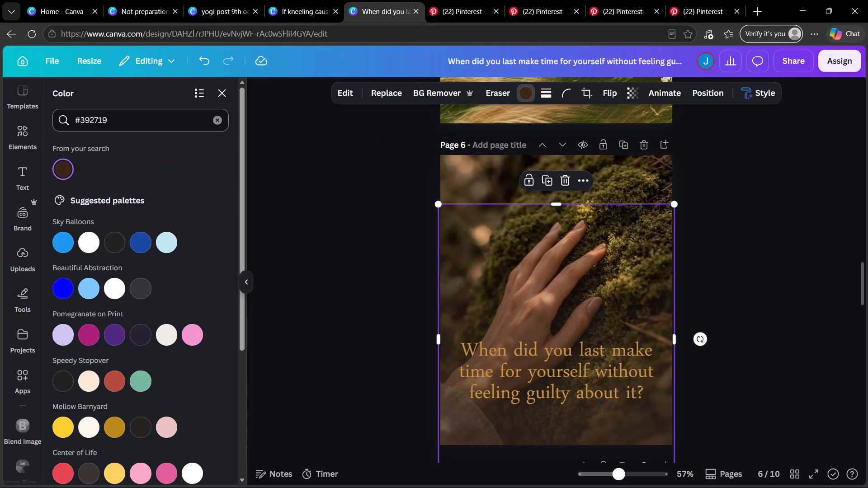
{"action": "left_click_drag", "start_coordinate": [107, 122], "coordinate": [63, 125]}
{"action": "key", "text": "ctrl+v"}
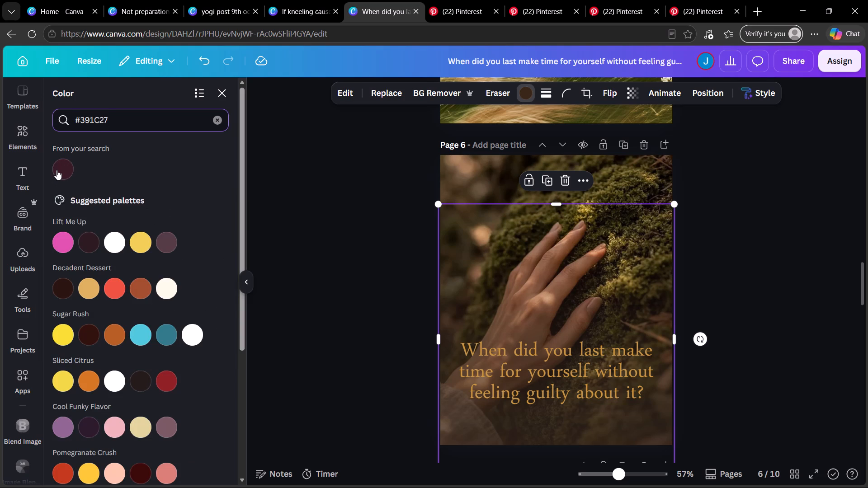
{"action": "left_click", "coordinate": [58, 169]}
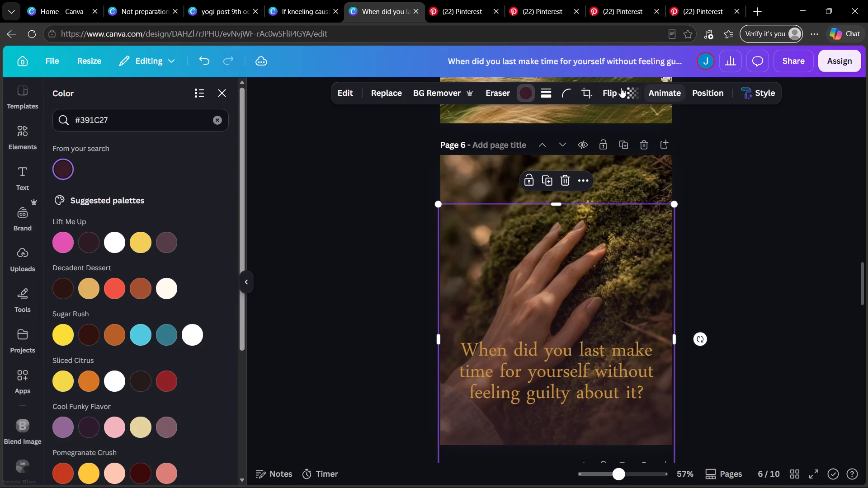
Adjust the burgundy gradient overlay on page 6 to a transparency setting of about 85.
{"action": "left_click", "coordinate": [636, 93]}
{"action": "left_click_drag", "start_coordinate": [644, 140], "coordinate": [675, 138]}
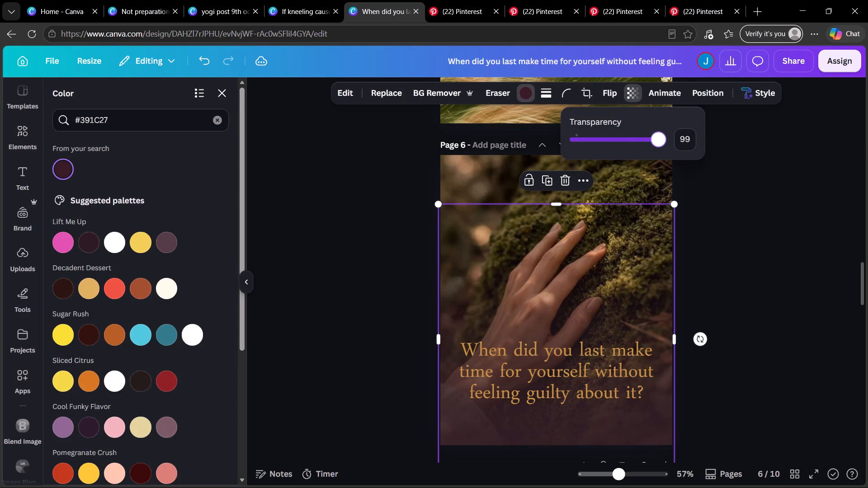
{"action": "left_click_drag", "start_coordinate": [675, 138], "coordinate": [647, 145]}
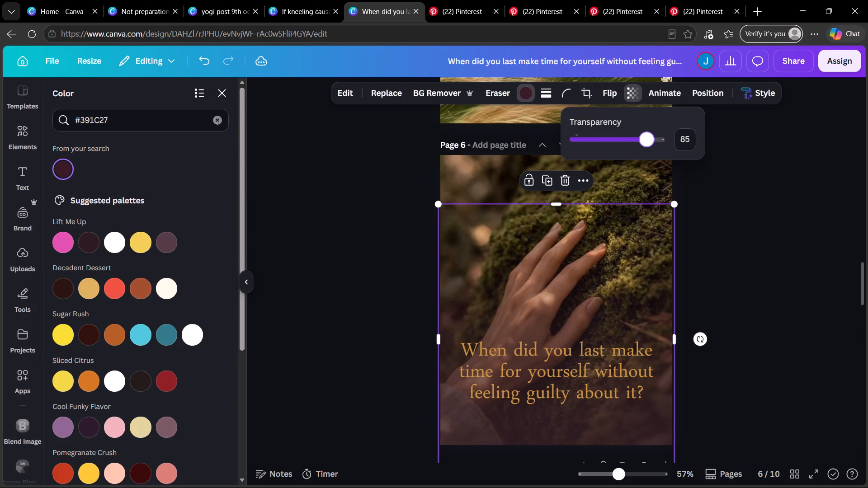
{"action": "left_click_drag", "start_coordinate": [647, 145], "coordinate": [649, 145]}
{"action": "left_click", "coordinate": [742, 264]}
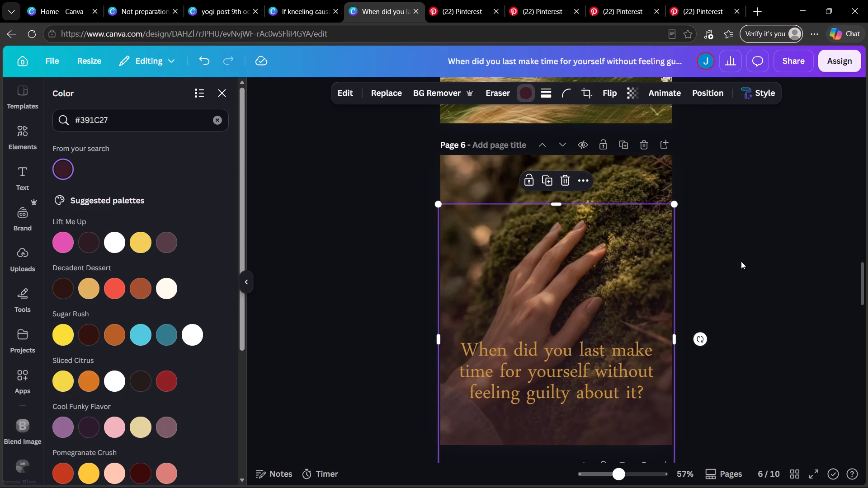
{"action": "left_click", "coordinate": [741, 261]}
{"action": "left_click", "coordinate": [732, 217]}
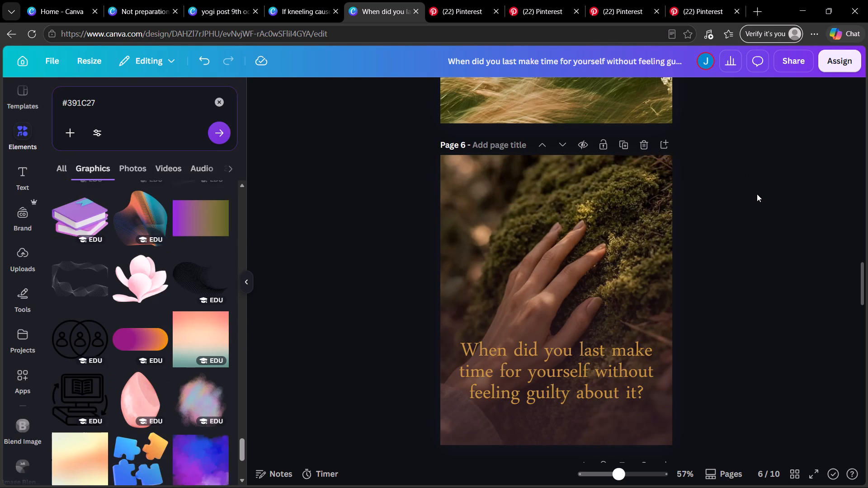
Download only page 6 with the burgundy overlay as a PNG image.
{"action": "left_click", "coordinate": [797, 67]}
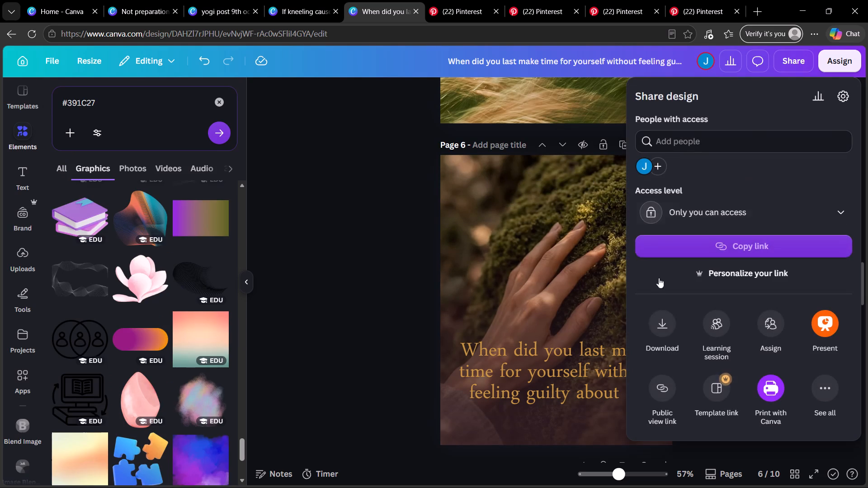
{"action": "left_click", "coordinate": [653, 337]}
{"action": "left_click", "coordinate": [728, 361]}
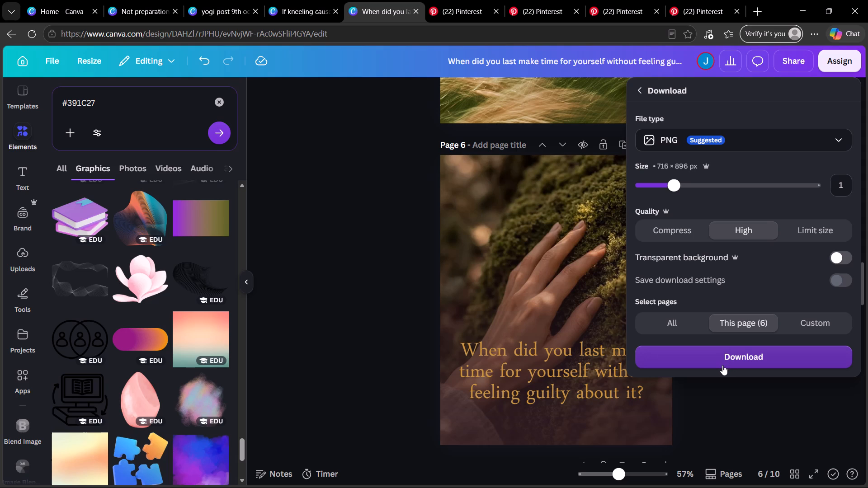
{"action": "left_click", "coordinate": [722, 365]}
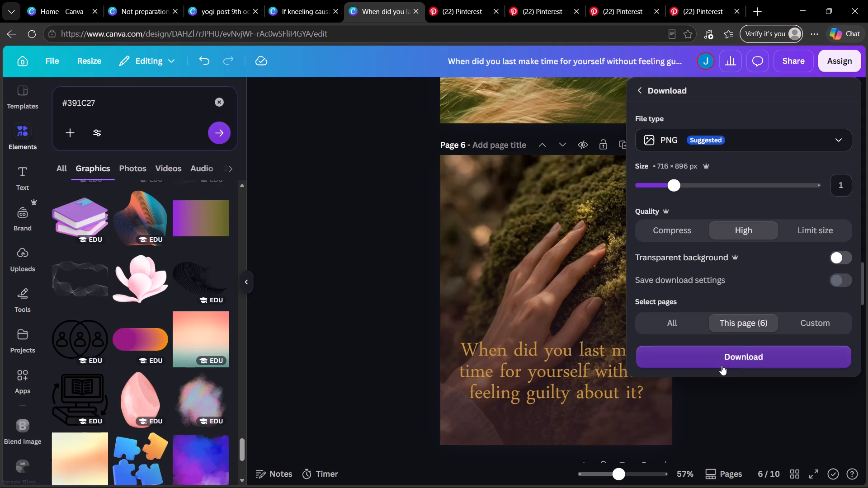